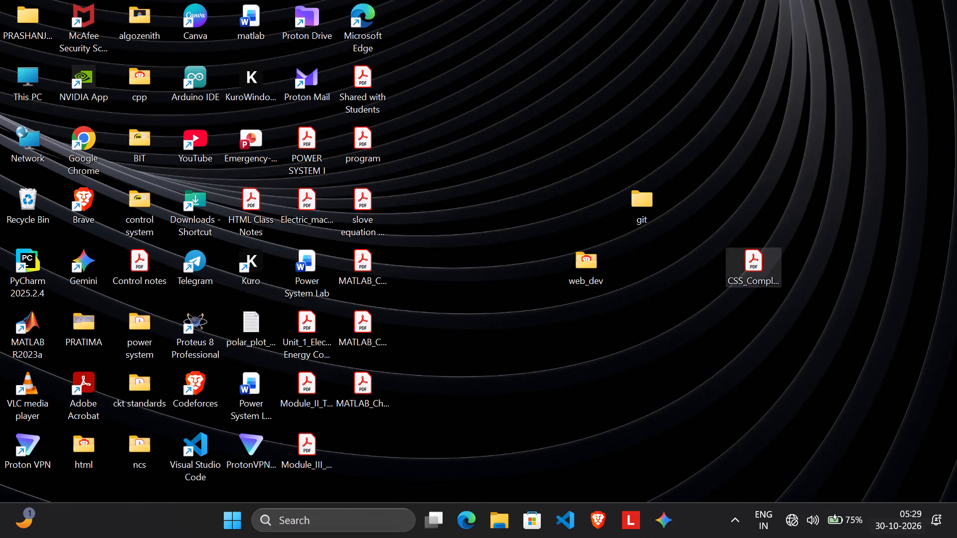
Launch the Brave browser from the desktop.
{"action": "left_click", "coordinate": [597, 513]}
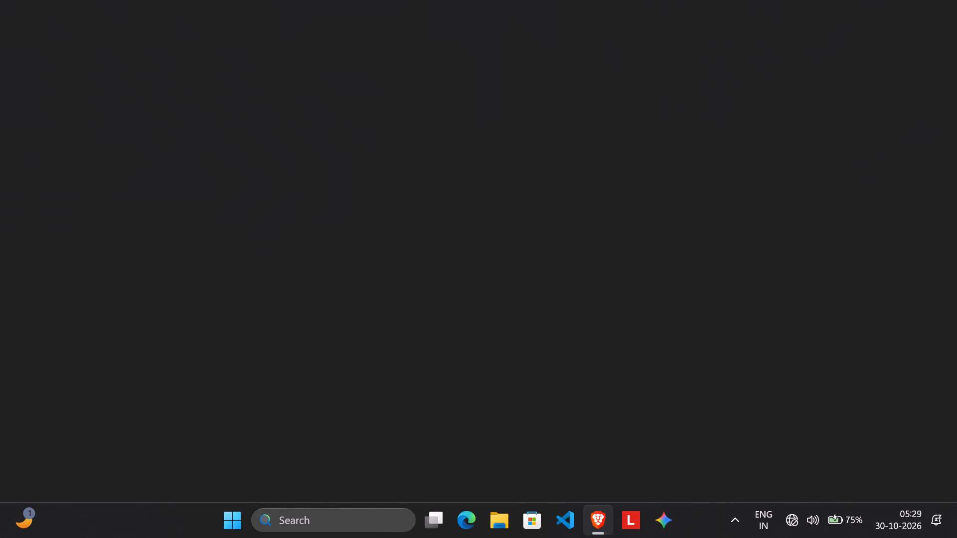
Search the computer for "what" to find the WhatsApp app.
{"action": "left_click", "coordinate": [394, 517]}
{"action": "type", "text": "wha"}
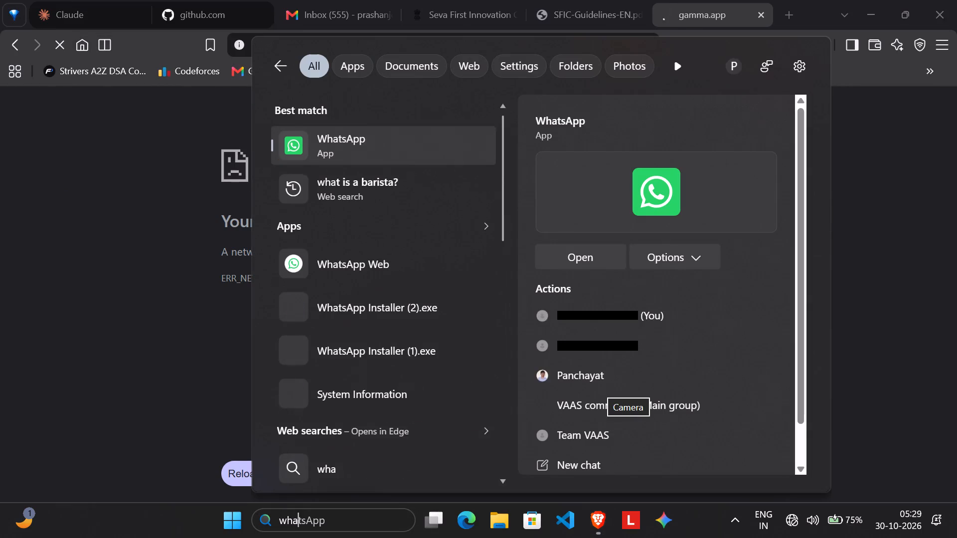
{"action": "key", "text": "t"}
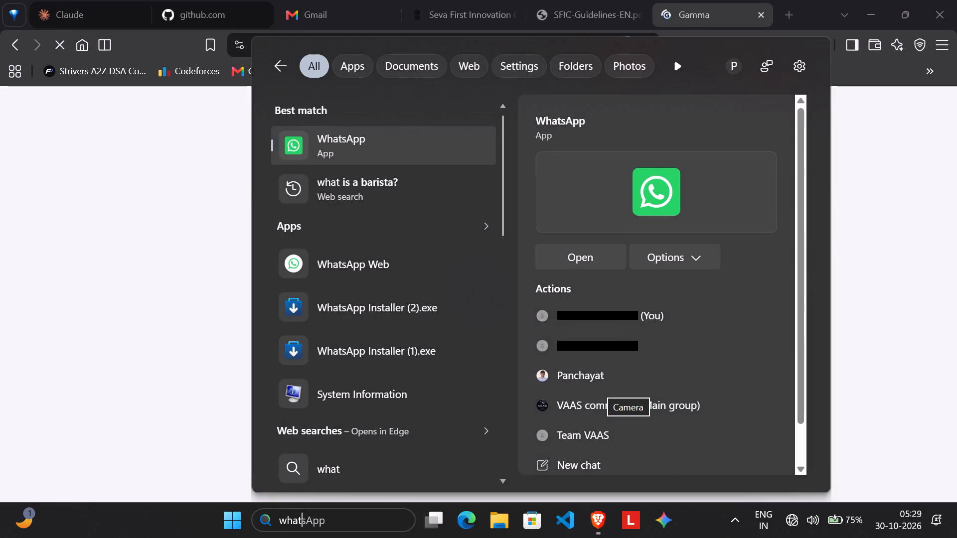
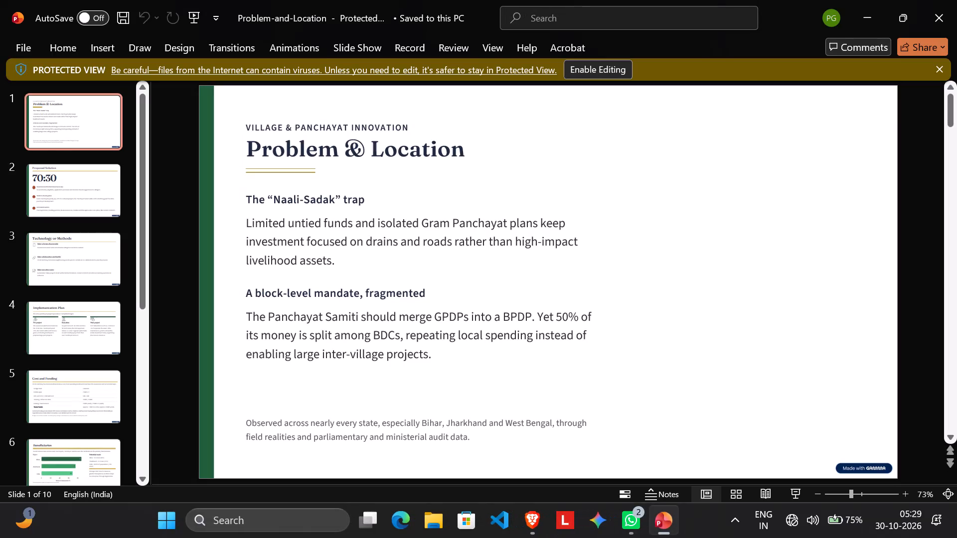
Switch to the Problem-and-Location presentation in PowerPoint and enable editing of the protected file.
{"action": "left_click", "coordinate": [599, 74]}
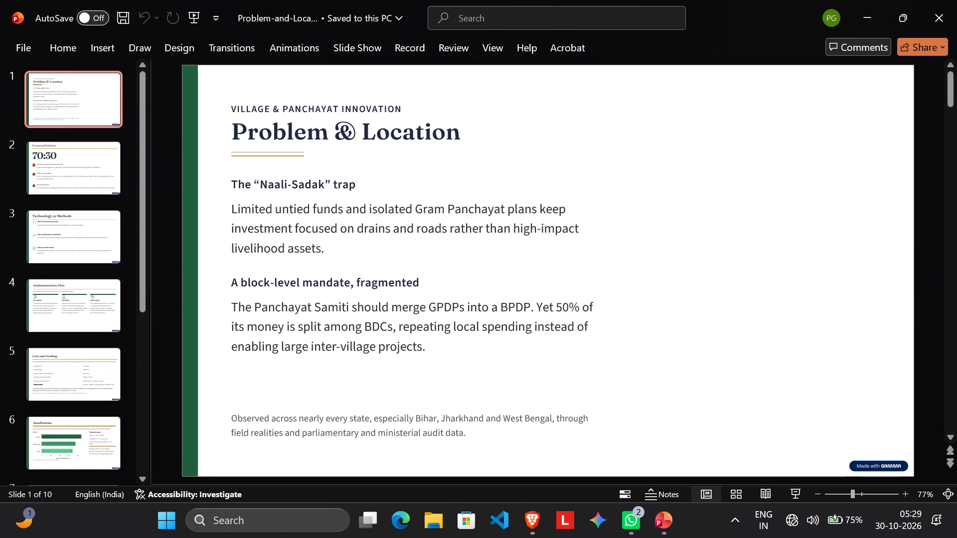
Select the body text under the heading The “Naali-Sadak” trap on slide 1.
{"action": "left_click", "coordinate": [364, 129]}
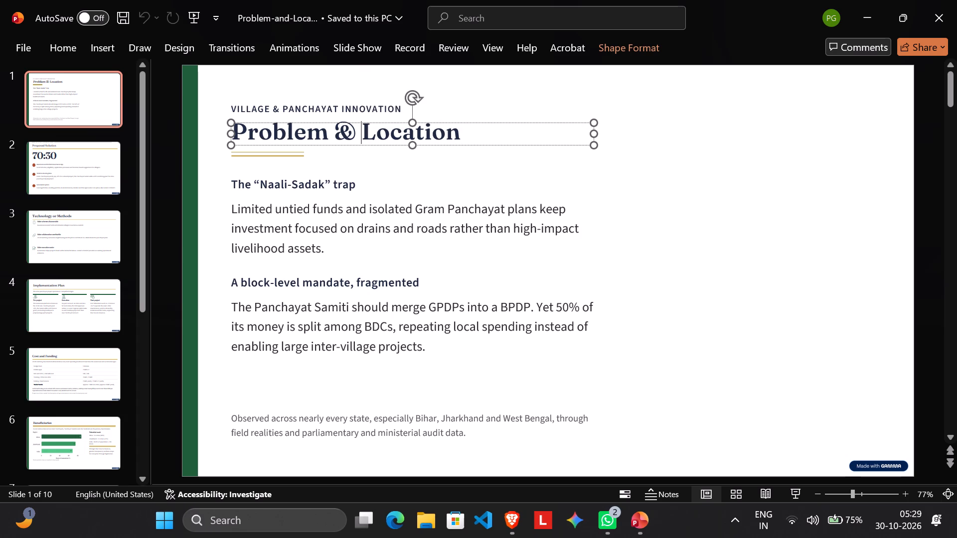
{"action": "left_click", "coordinate": [226, 232]}
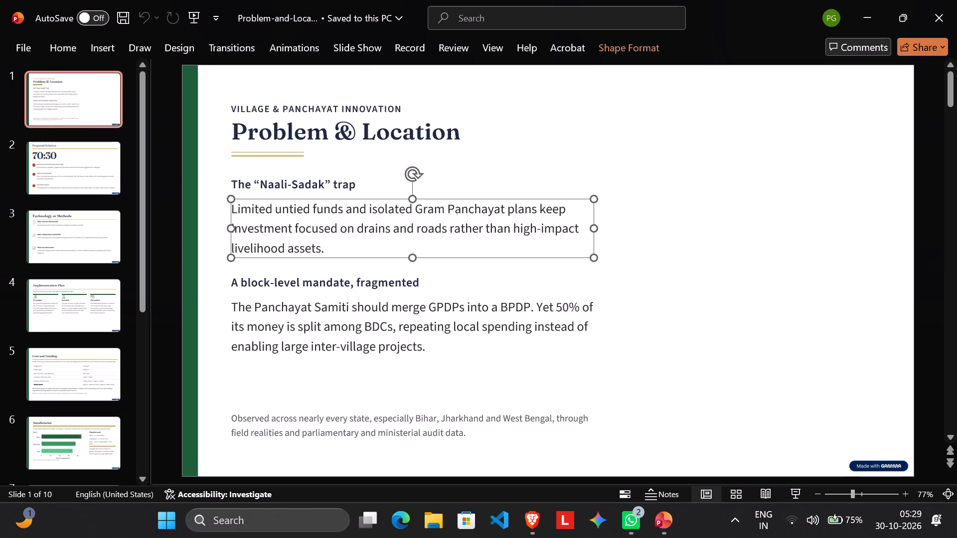
Widen the “Limited untied funds” paragraph box on slide 1 so its text wraps onto two lines.
{"action": "left_click_drag", "start_coordinate": [594, 228], "coordinate": [644, 222]}
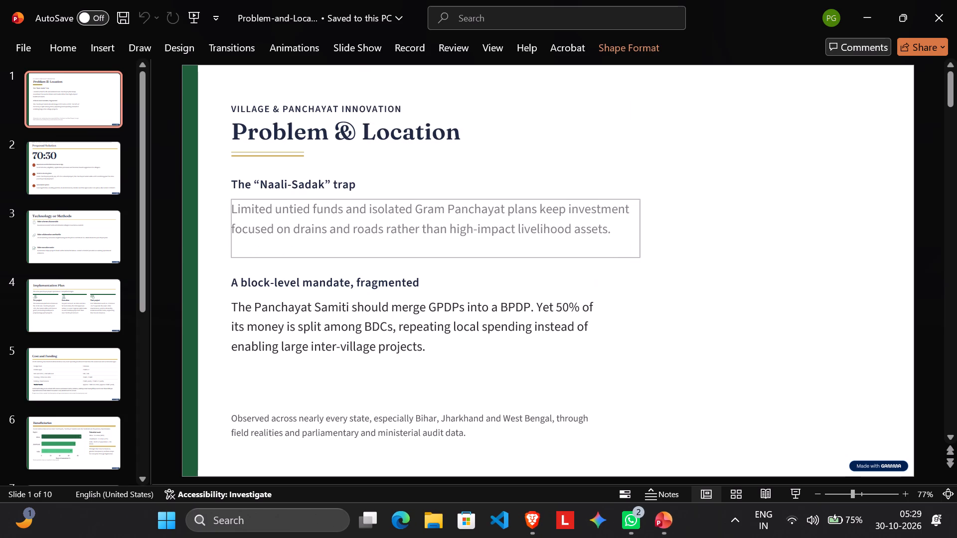
{"action": "left_click_drag", "start_coordinate": [644, 222], "coordinate": [738, 215]}
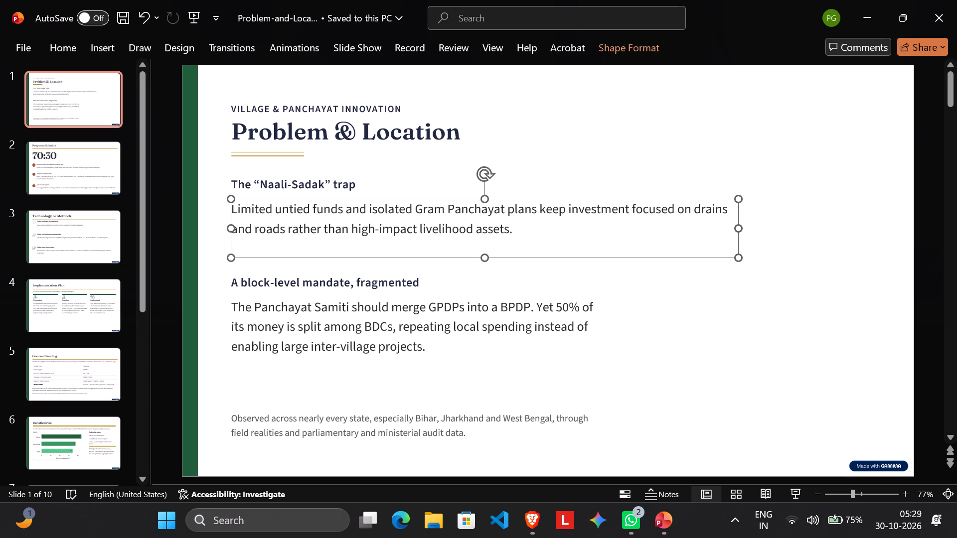
Indent the “The “Naali-Sadak” trap” heading and its paragraph from the title's margin, aligning their starting edges.
{"action": "left_click_drag", "start_coordinate": [482, 193], "coordinate": [488, 193]}
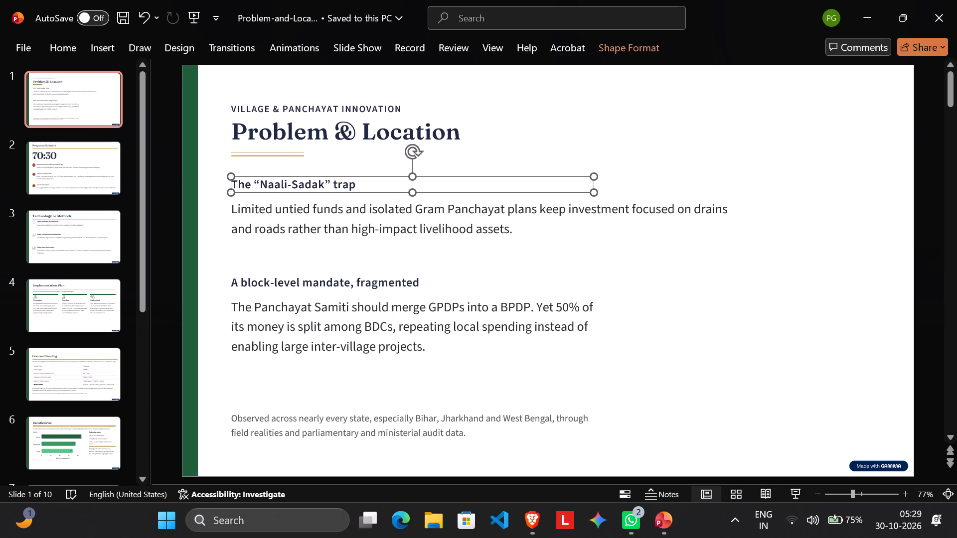
{"action": "left_click_drag", "start_coordinate": [434, 190], "coordinate": [478, 187]}
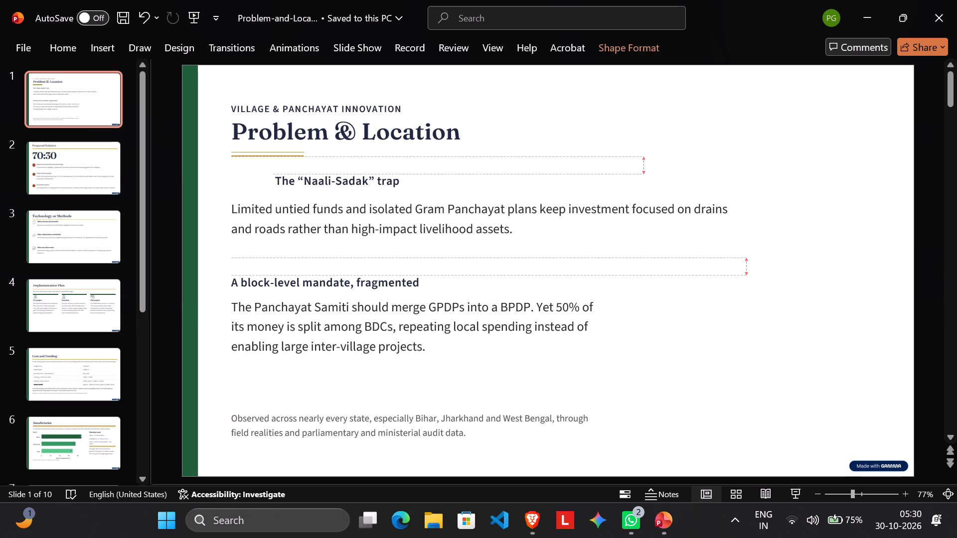
{"action": "left_click_drag", "start_coordinate": [478, 187], "coordinate": [478, 187]}
{"action": "left_click", "coordinate": [471, 237]}
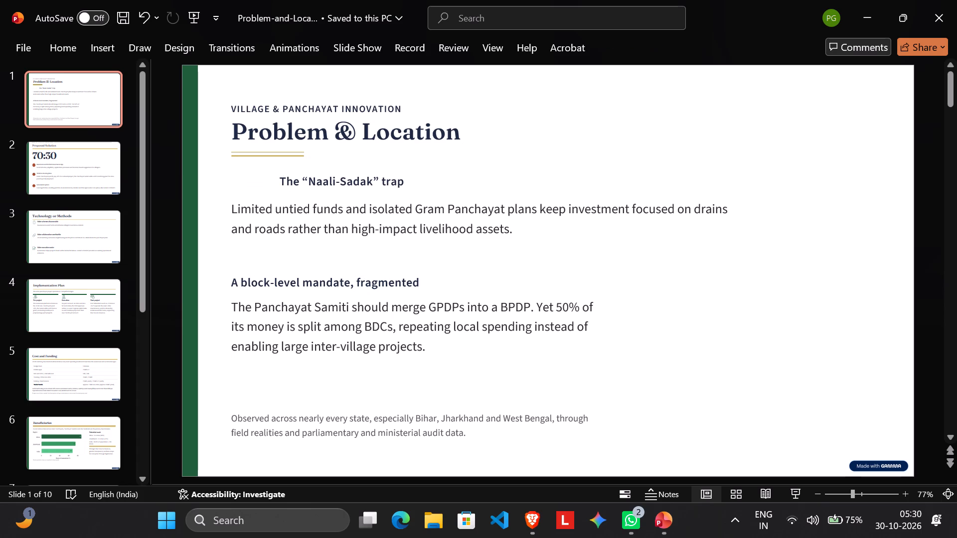
{"action": "left_click", "coordinate": [475, 217]}
{"action": "left_click_drag", "start_coordinate": [500, 198], "coordinate": [547, 197]}
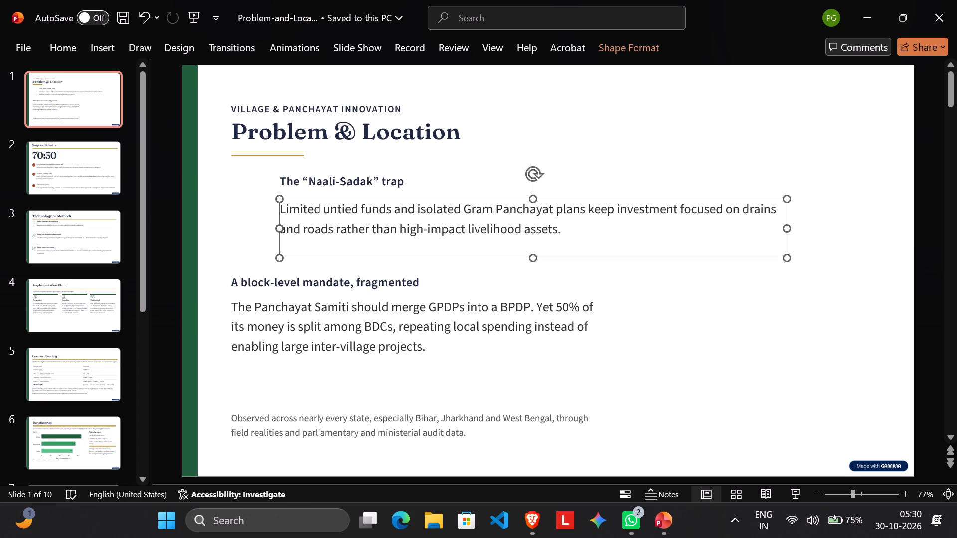
Indent the “A block-level mandate, fragmented” heading and its paragraph to align with the “Naali-Sadak” section above.
{"action": "left_click", "coordinate": [403, 278]}
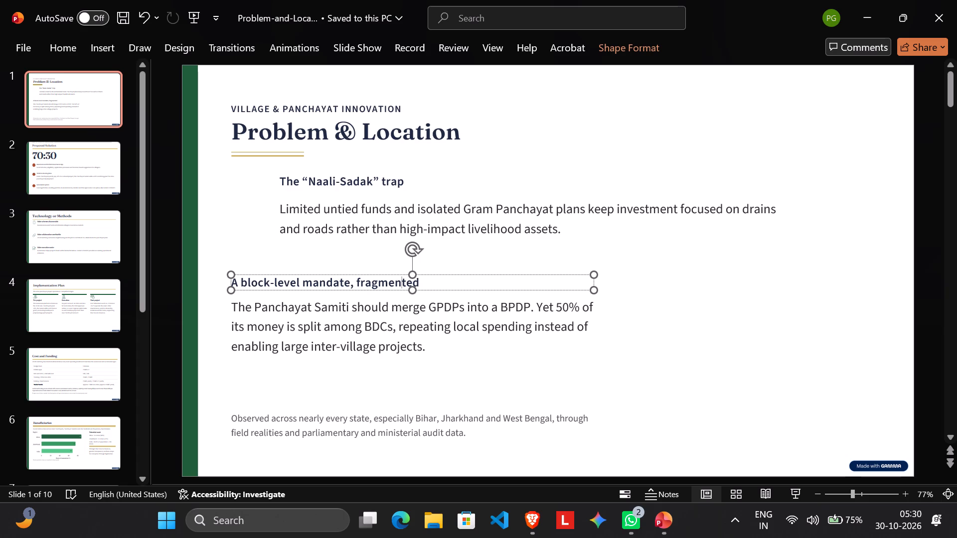
{"action": "left_click_drag", "start_coordinate": [426, 278], "coordinate": [477, 269]}
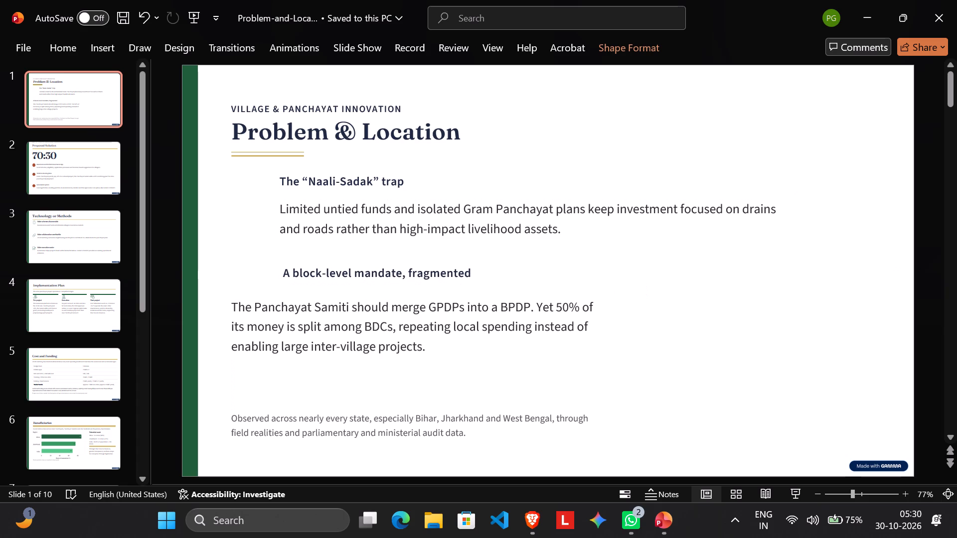
{"action": "left_click_drag", "start_coordinate": [477, 269], "coordinate": [472, 269]}
{"action": "left_click", "coordinate": [415, 332]}
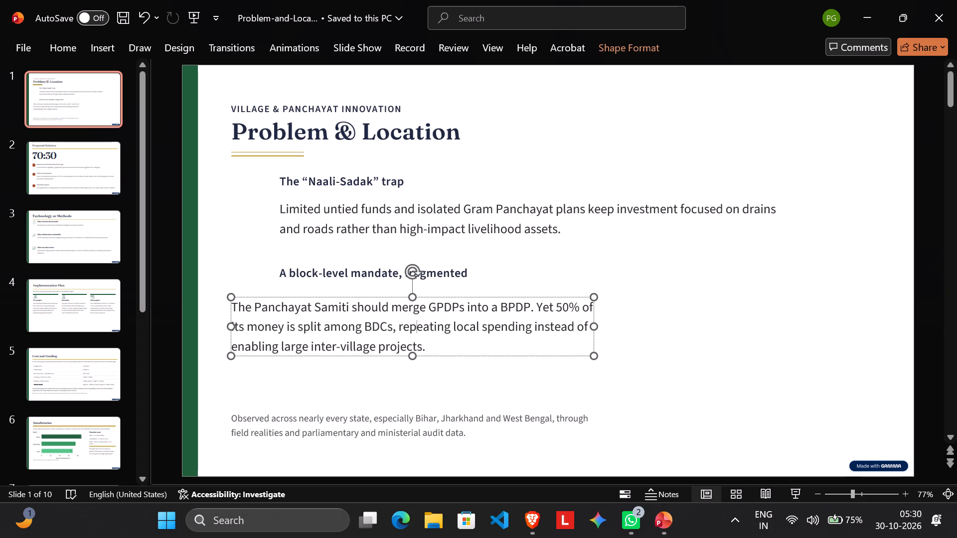
{"action": "left_click_drag", "start_coordinate": [445, 298], "coordinate": [488, 295]}
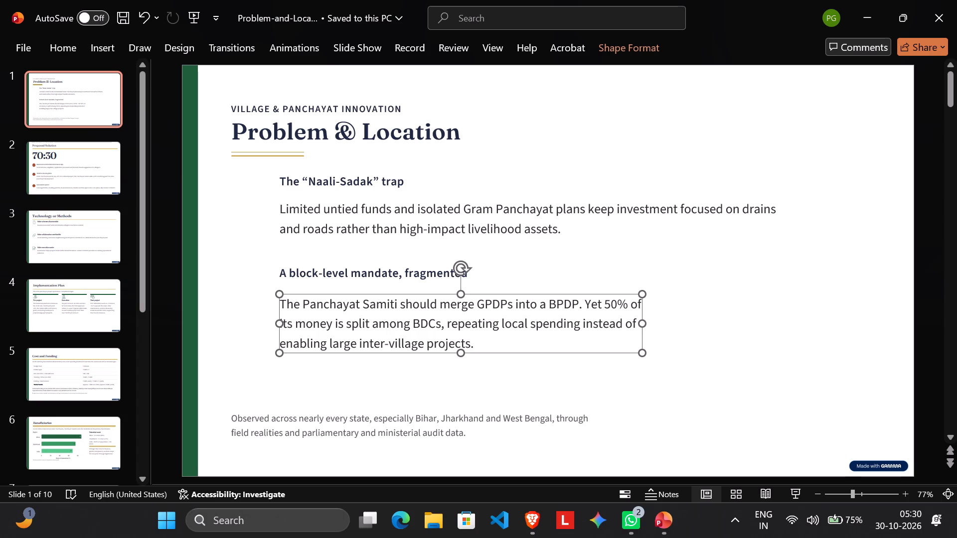
{"action": "left_click", "coordinate": [455, 439]}
{"action": "left_click", "coordinate": [720, 403]}
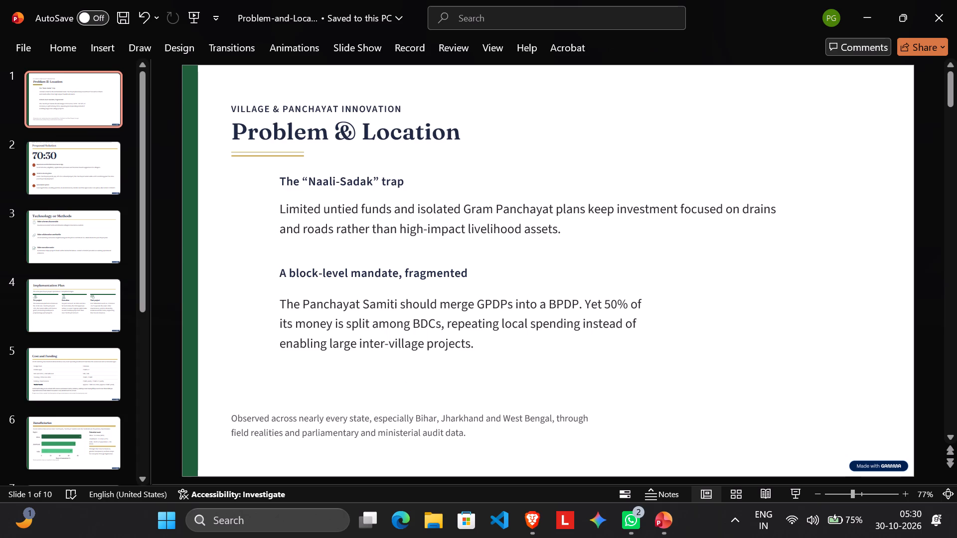
Draw a rectangle over the “Made with Gamma” badge in the corner of slide 1, covering it completely.
{"action": "left_click", "coordinate": [892, 462]}
{"action": "left_click", "coordinate": [896, 456]}
{"action": "left_click", "coordinate": [129, 45]}
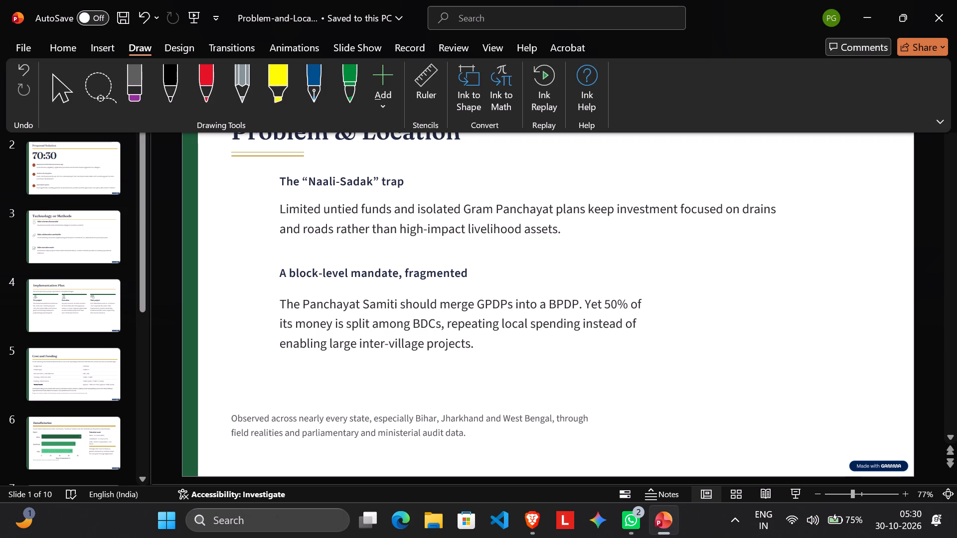
{"action": "left_click", "coordinate": [99, 47]}
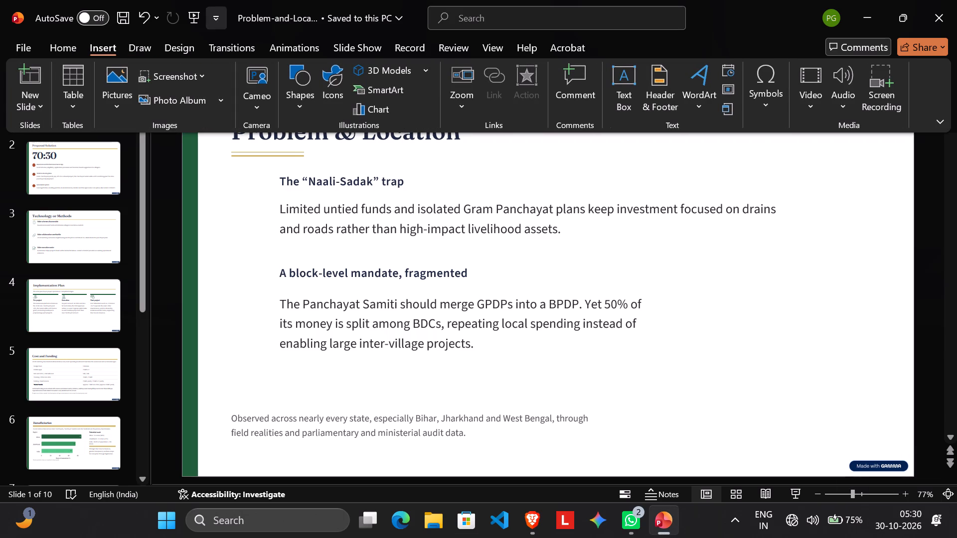
{"action": "left_click", "coordinate": [220, 51]}
{"action": "left_click", "coordinate": [194, 47]}
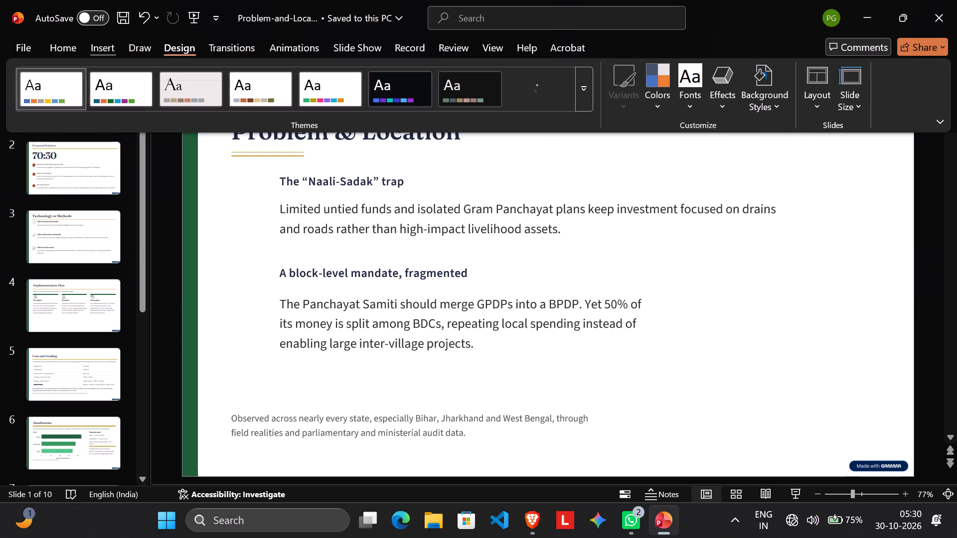
{"action": "left_click", "coordinate": [59, 47]}
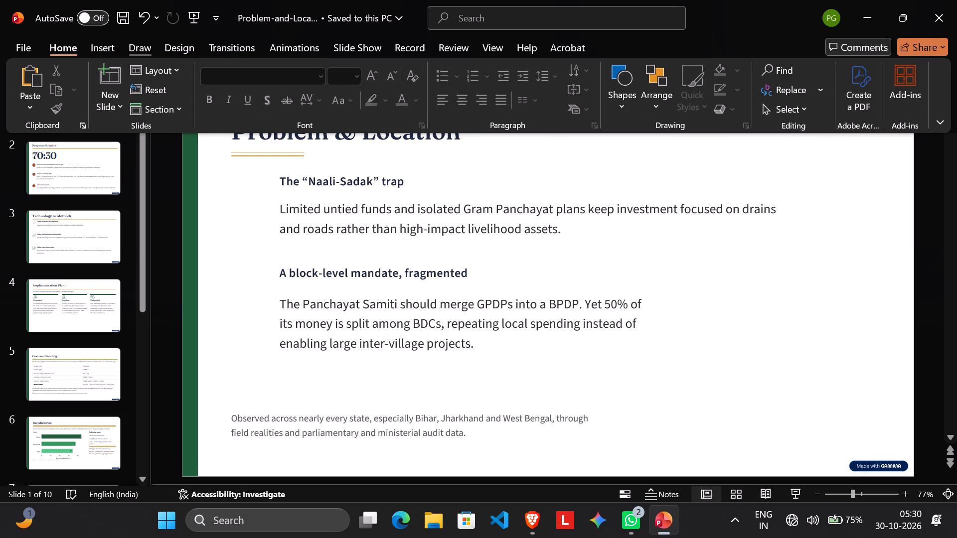
{"action": "left_click", "coordinate": [626, 104]}
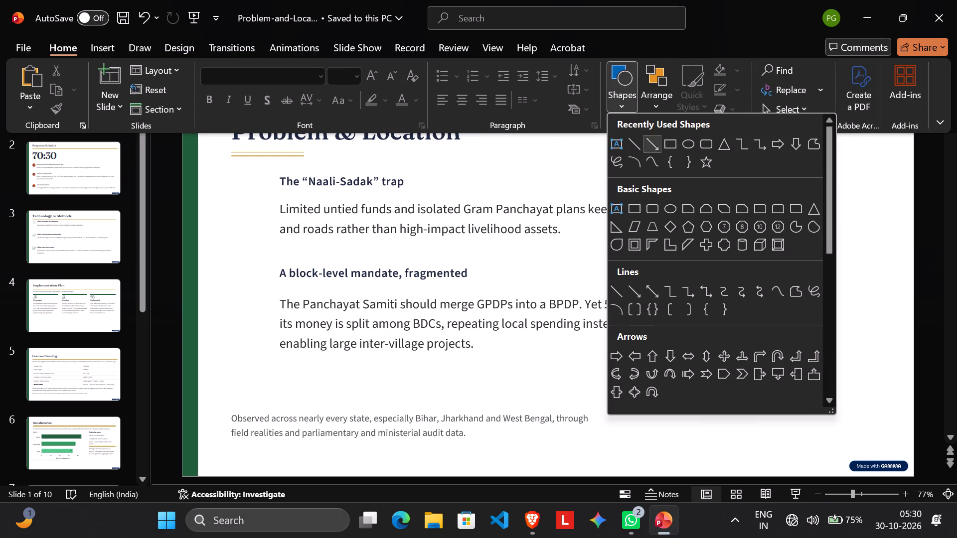
{"action": "left_click", "coordinate": [668, 139]}
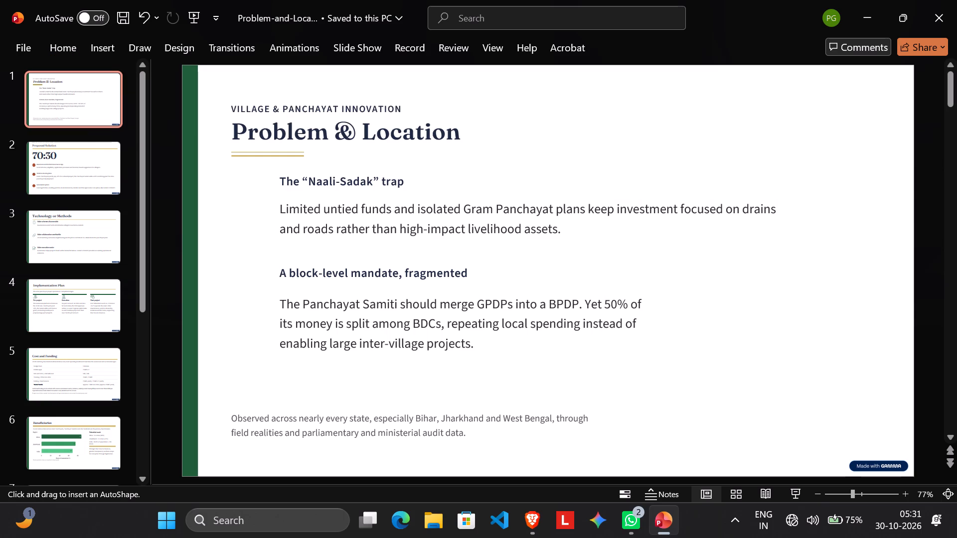
{"action": "left_click_drag", "start_coordinate": [851, 458], "coordinate": [906, 469]}
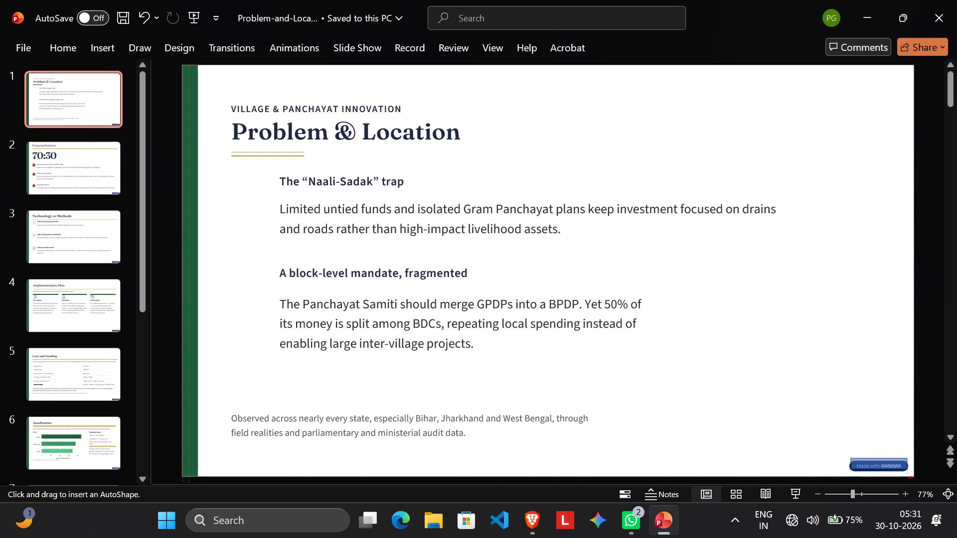
{"action": "left_click_drag", "start_coordinate": [906, 469], "coordinate": [905, 469]}
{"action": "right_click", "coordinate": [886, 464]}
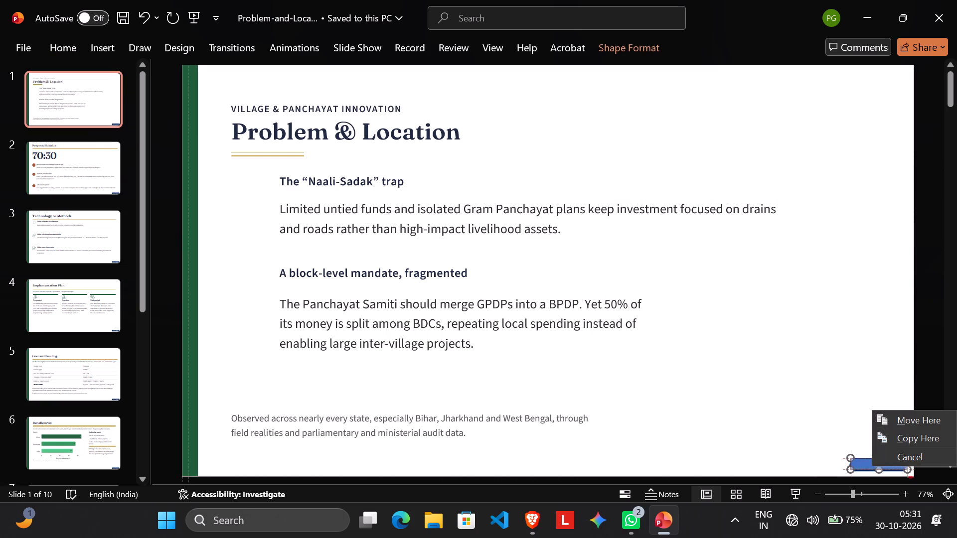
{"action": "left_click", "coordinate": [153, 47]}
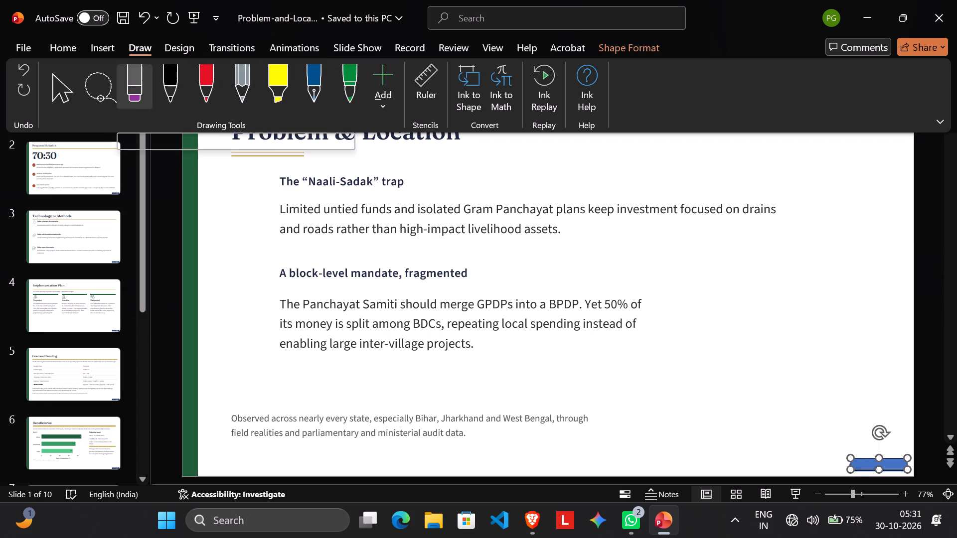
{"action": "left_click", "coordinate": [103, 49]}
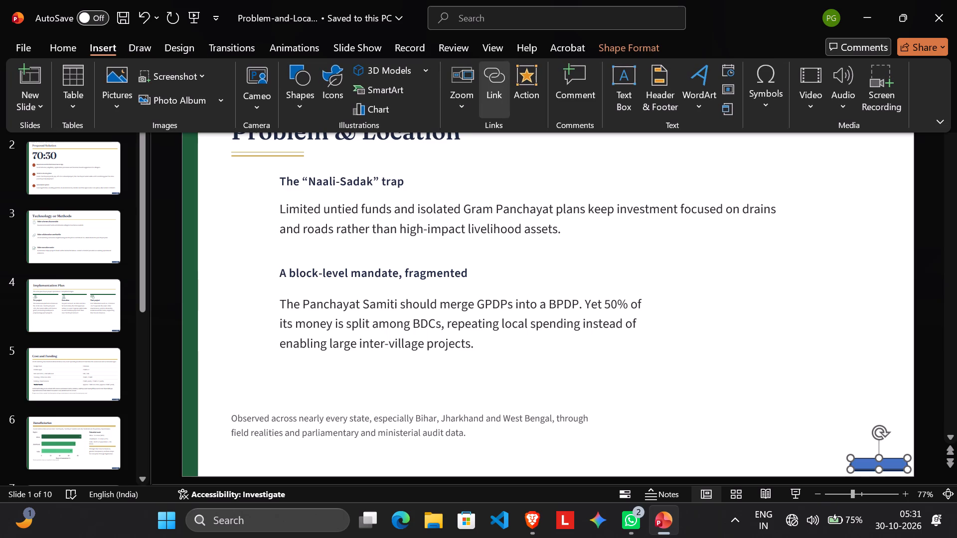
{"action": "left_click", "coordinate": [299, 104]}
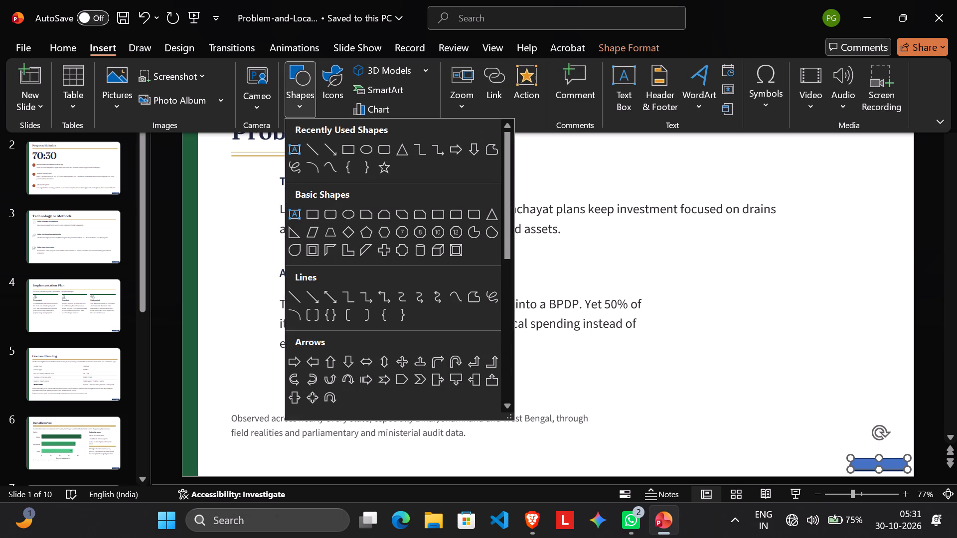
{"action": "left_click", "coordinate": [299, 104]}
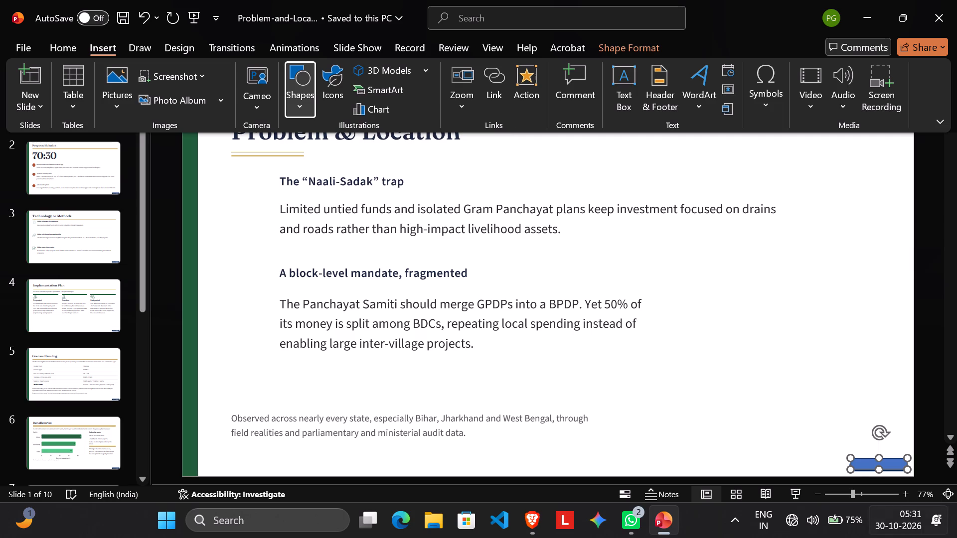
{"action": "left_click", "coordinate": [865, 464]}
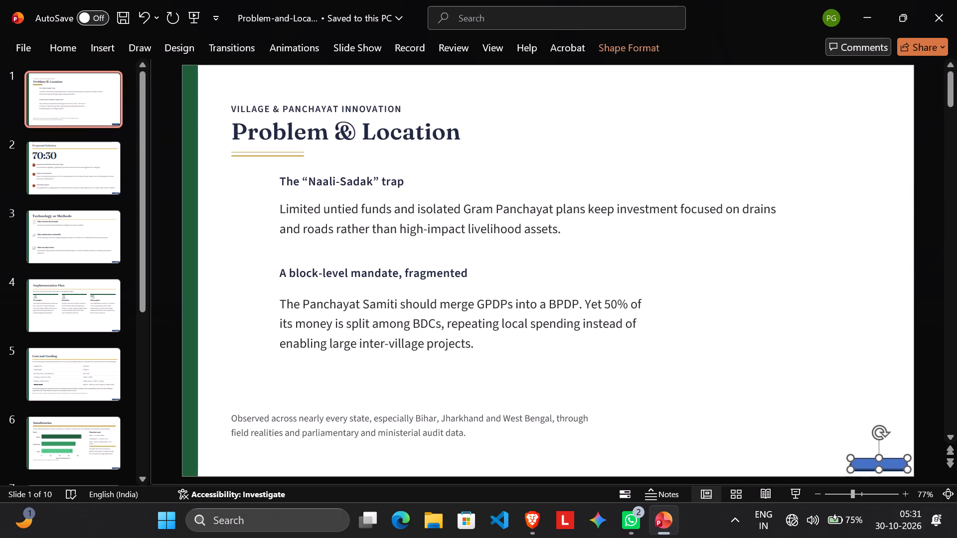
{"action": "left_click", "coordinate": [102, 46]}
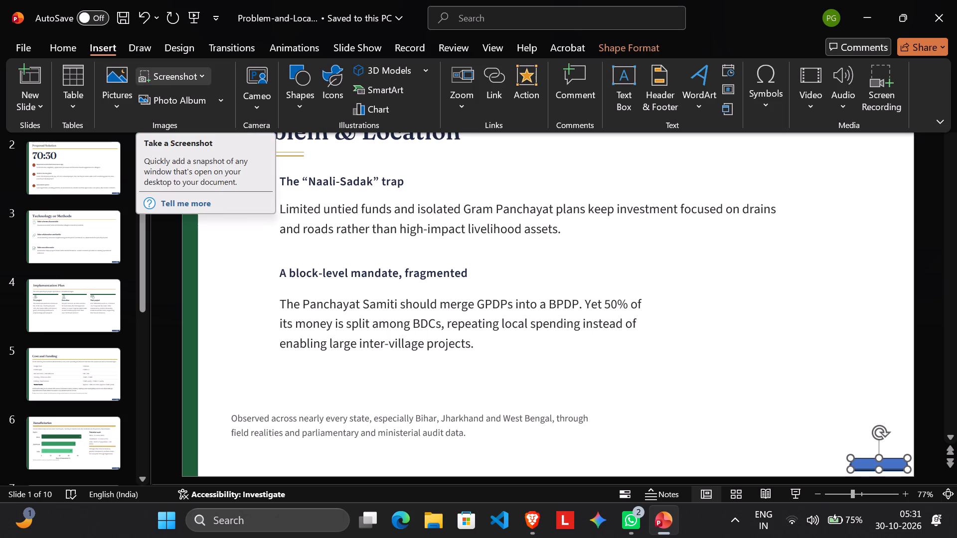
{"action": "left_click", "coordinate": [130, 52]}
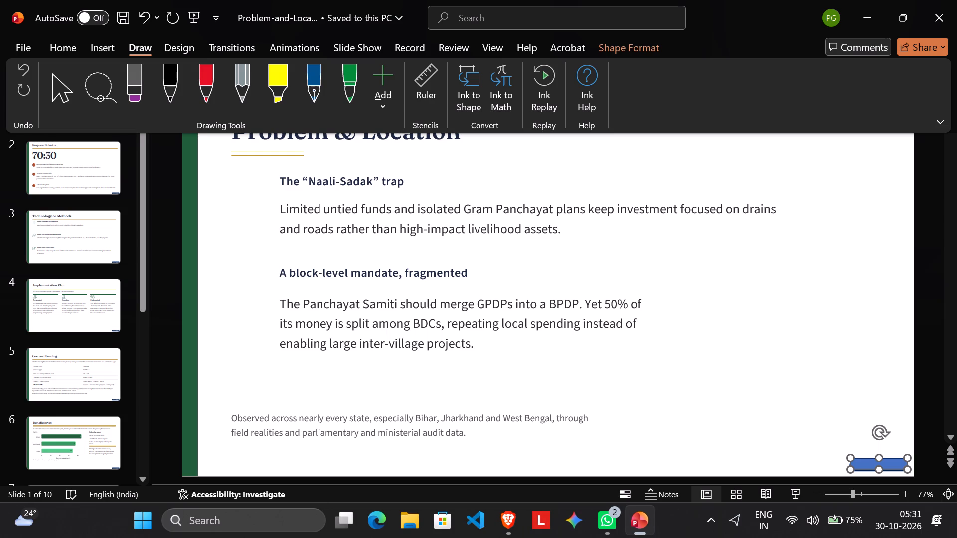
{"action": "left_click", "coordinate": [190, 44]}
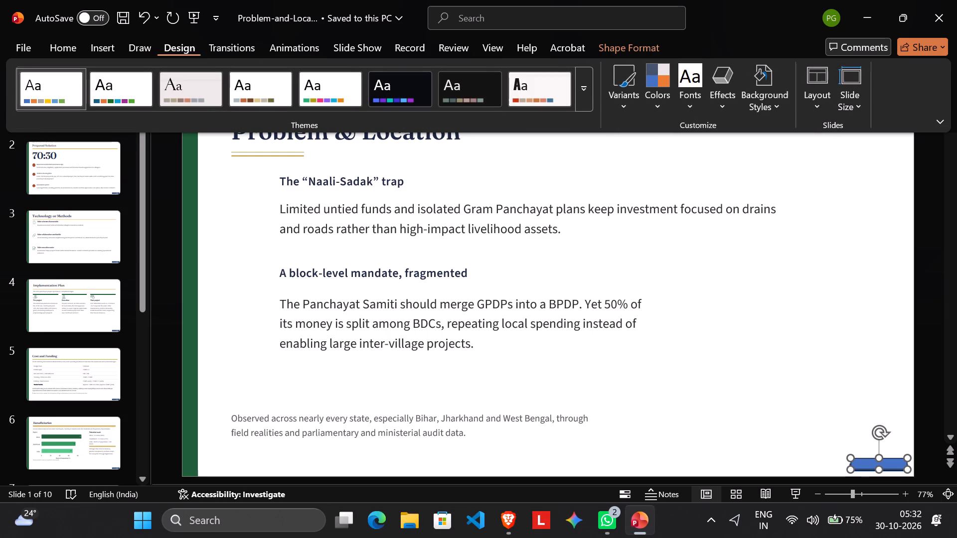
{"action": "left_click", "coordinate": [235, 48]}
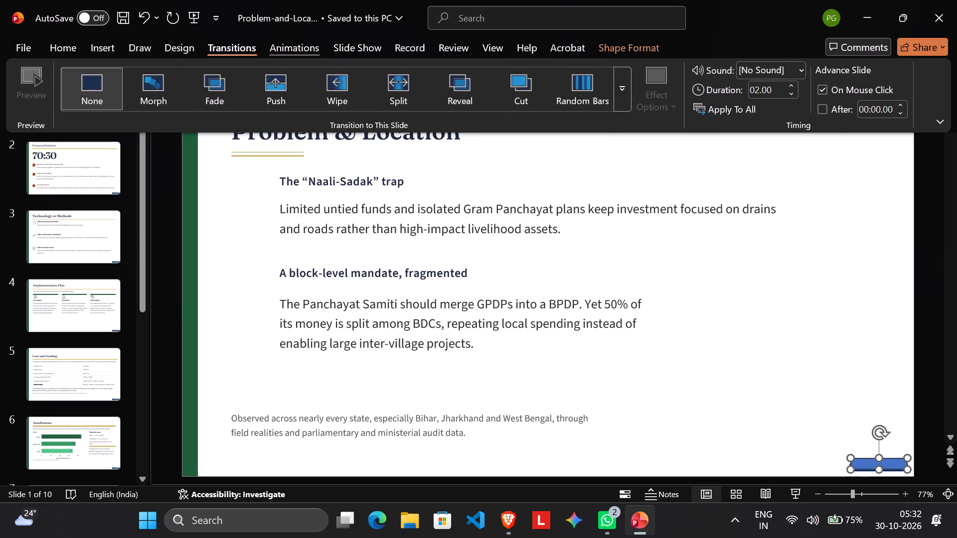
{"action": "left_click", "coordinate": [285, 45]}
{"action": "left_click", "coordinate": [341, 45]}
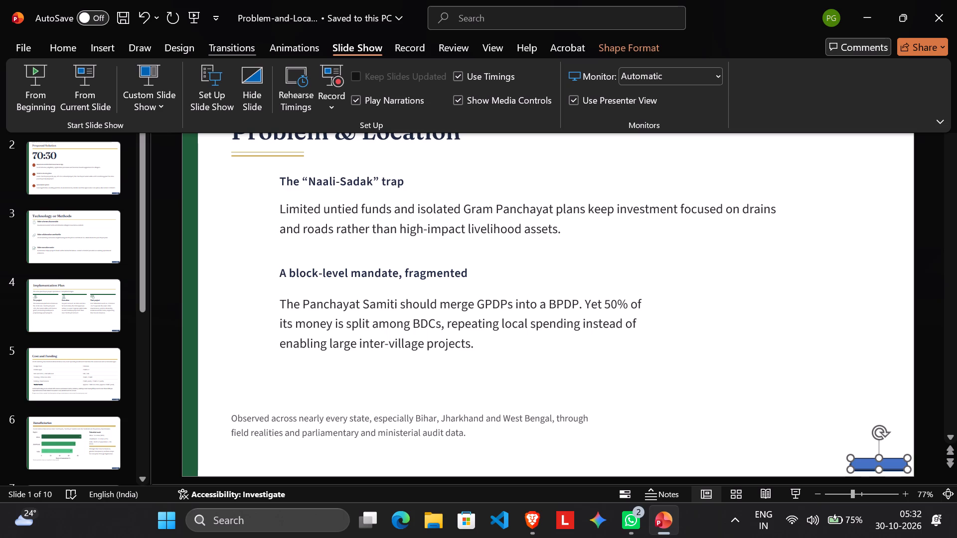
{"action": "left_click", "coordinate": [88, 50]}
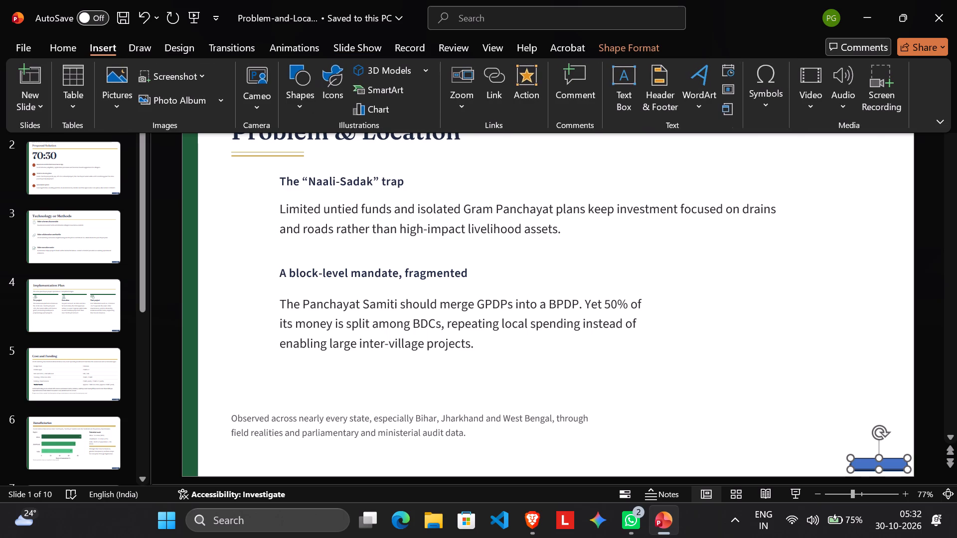
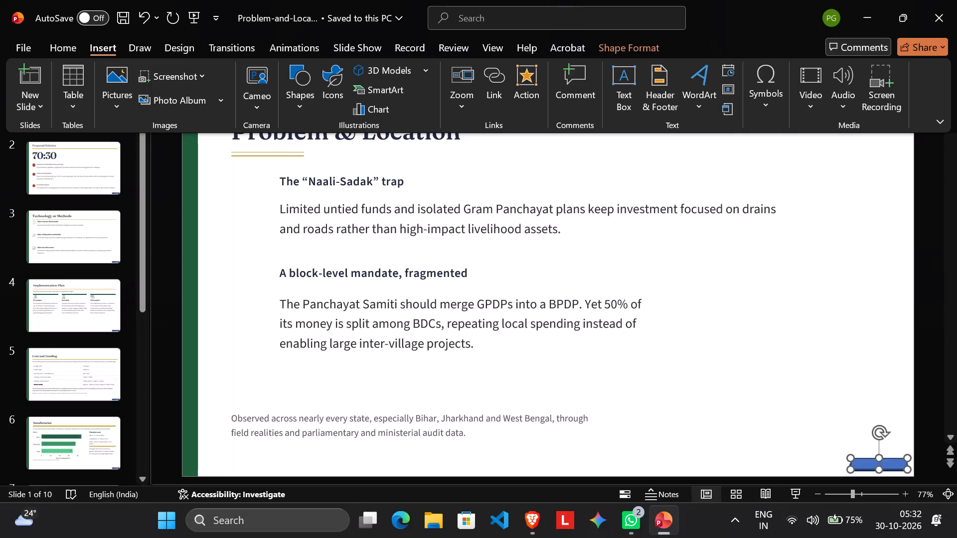
Nudge the “The “Naali-Sadak” trap” heading slightly down and to the right on slide 1, closer to its paragraph.
{"action": "left_click", "coordinate": [280, 178]}
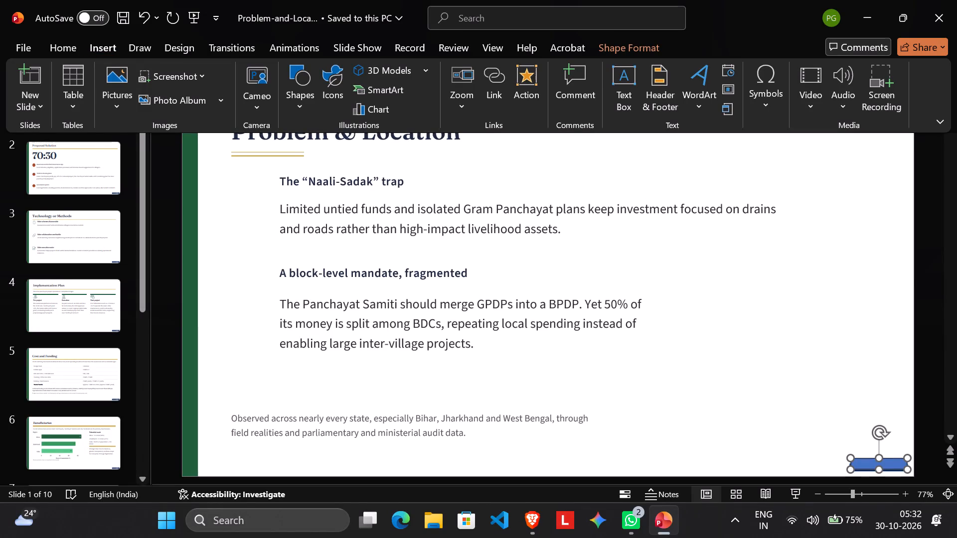
{"action": "left_click", "coordinate": [333, 188]}
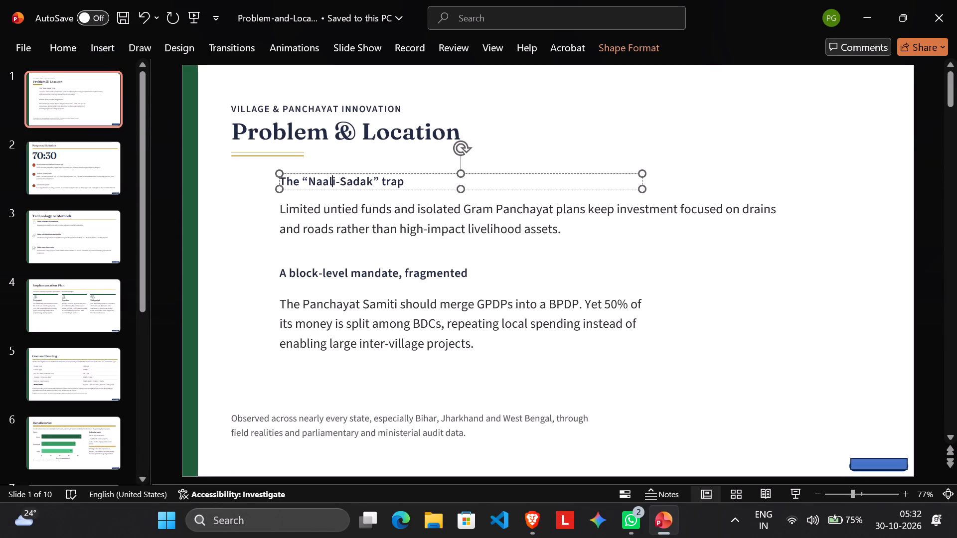
{"action": "left_click_drag", "start_coordinate": [413, 181], "coordinate": [334, 180]}
{"action": "left_click", "coordinate": [420, 183]}
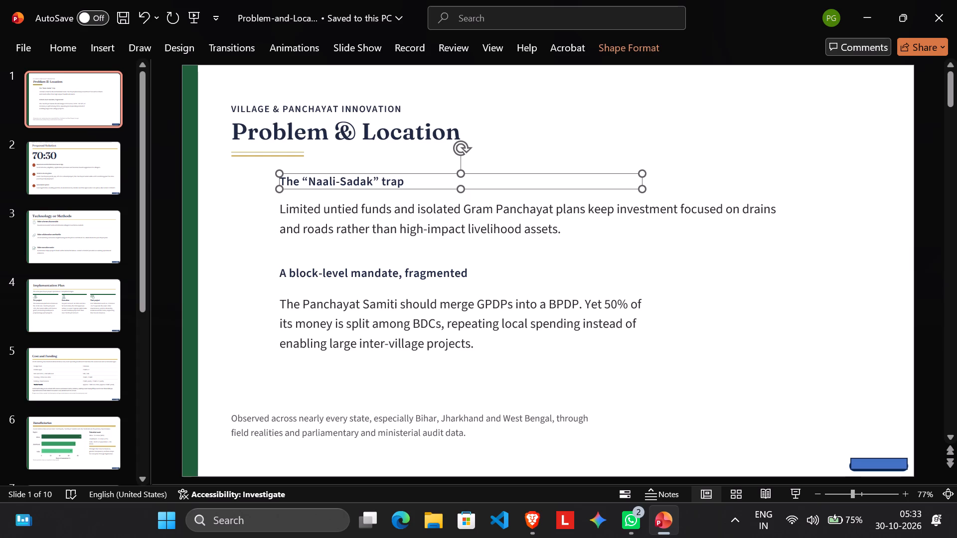
{"action": "left_click", "coordinate": [409, 192]}
{"action": "left_click", "coordinate": [402, 180]}
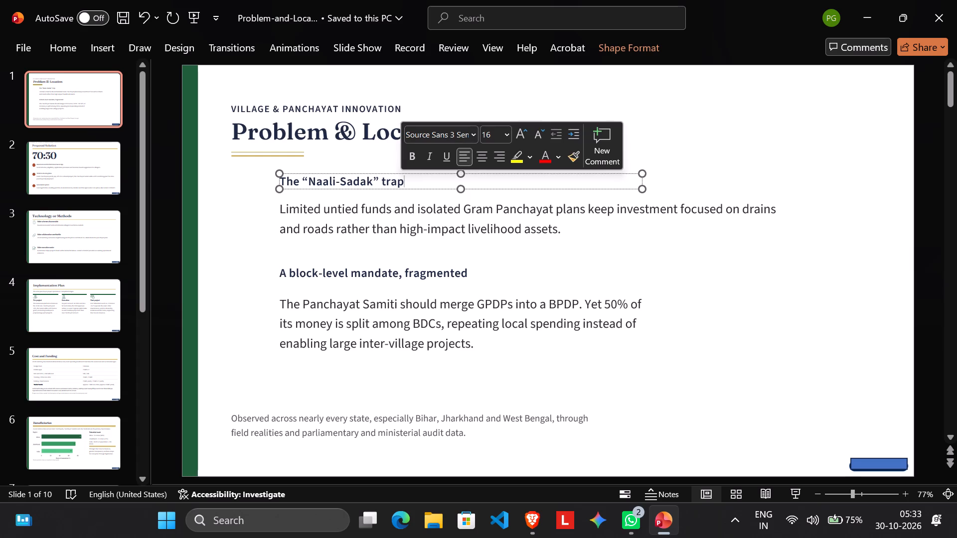
{"action": "left_click", "coordinate": [410, 178]}
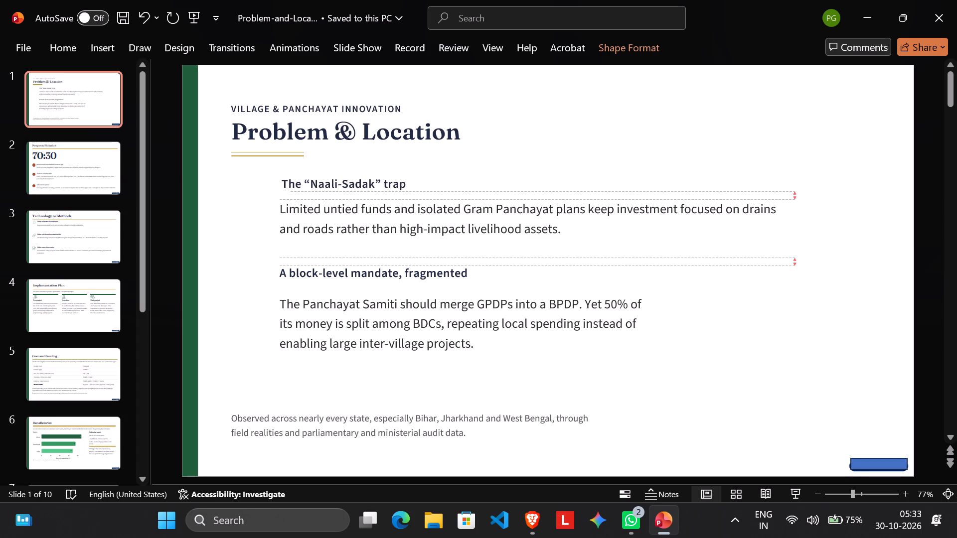
{"action": "left_click", "coordinate": [408, 180]}
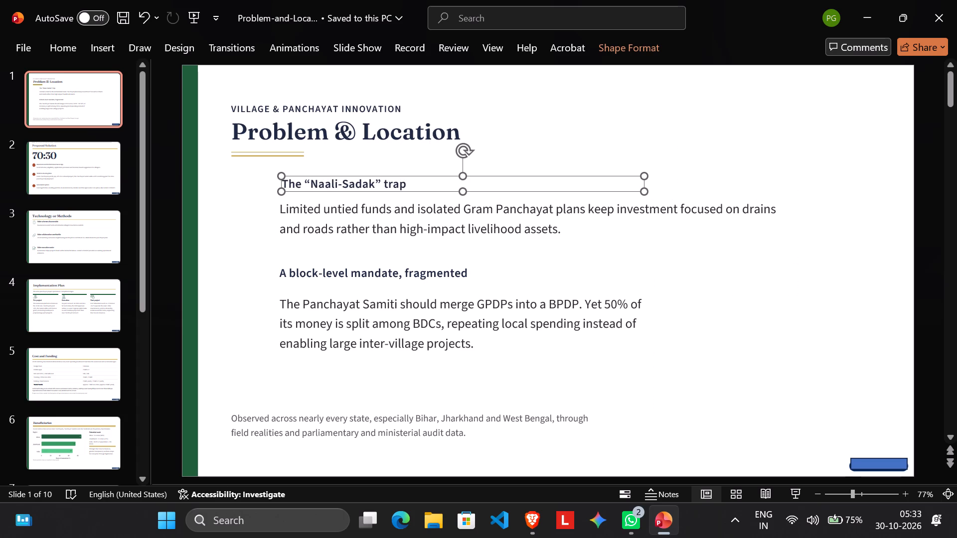
Set the word “Naali-Sadak” in the first heading on slide 1 to font size 18.
{"action": "left_click", "coordinate": [400, 184]}
{"action": "key", "text": "ctrl+a"}
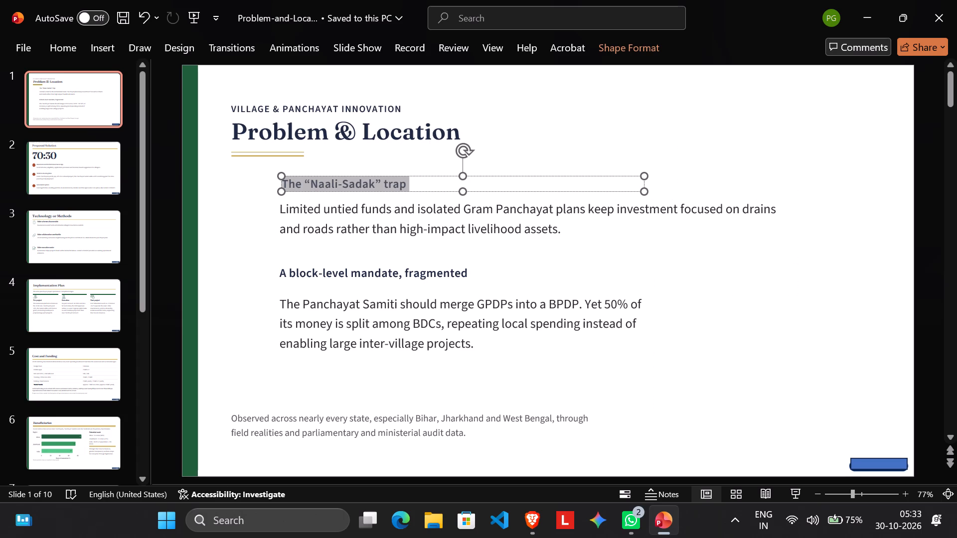
{"action": "right_click", "coordinate": [390, 185]}
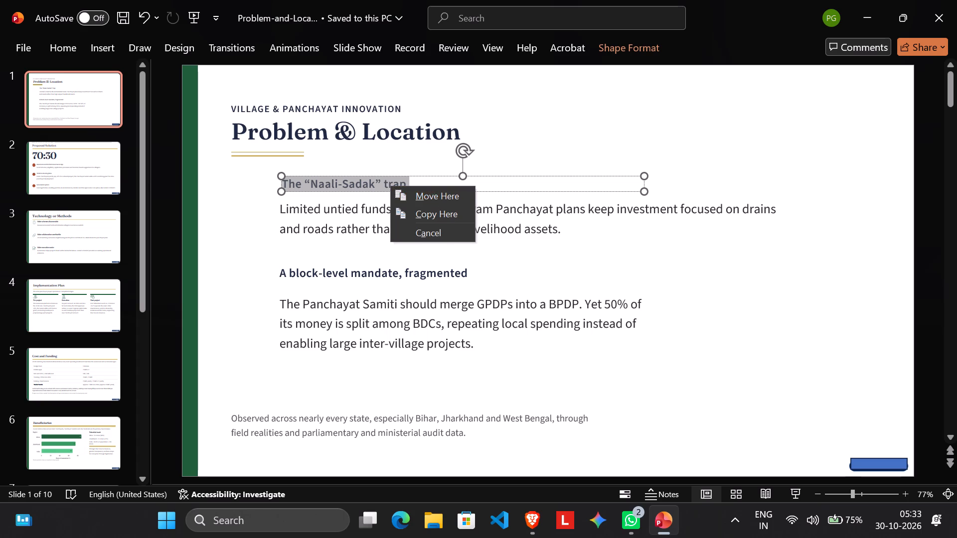
{"action": "right_click", "coordinate": [334, 189]}
{"action": "left_click", "coordinate": [330, 183]}
{"action": "right_click", "coordinate": [330, 182]}
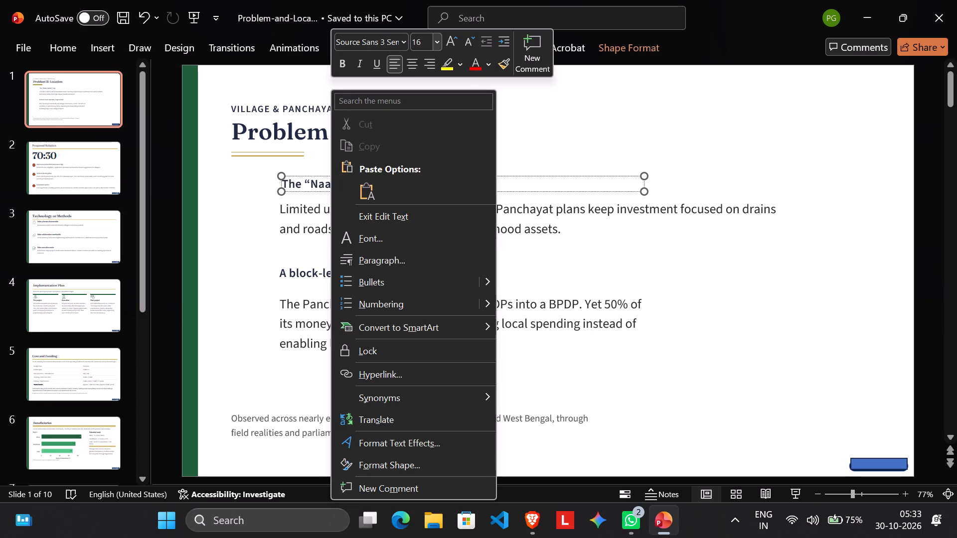
{"action": "left_click", "coordinate": [440, 45]}
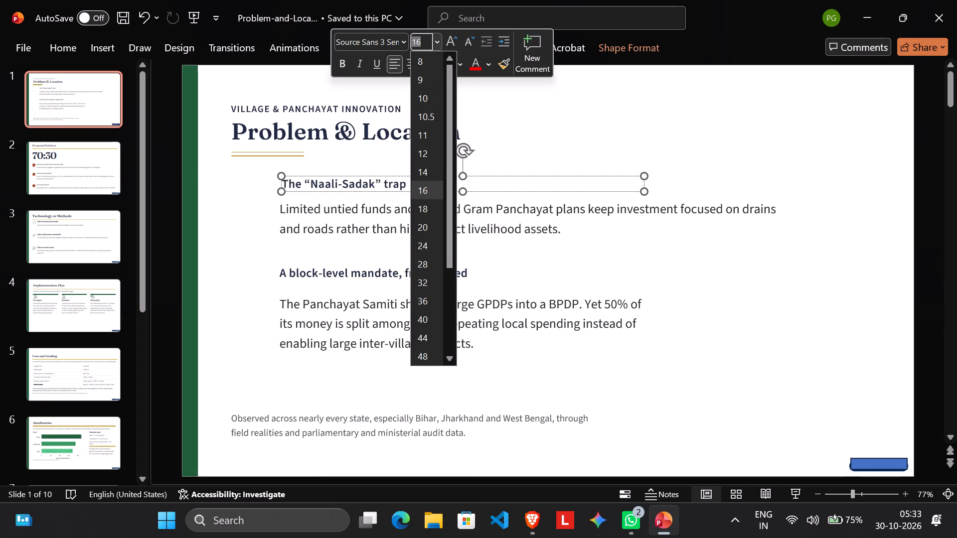
{"action": "left_click", "coordinate": [435, 206]}
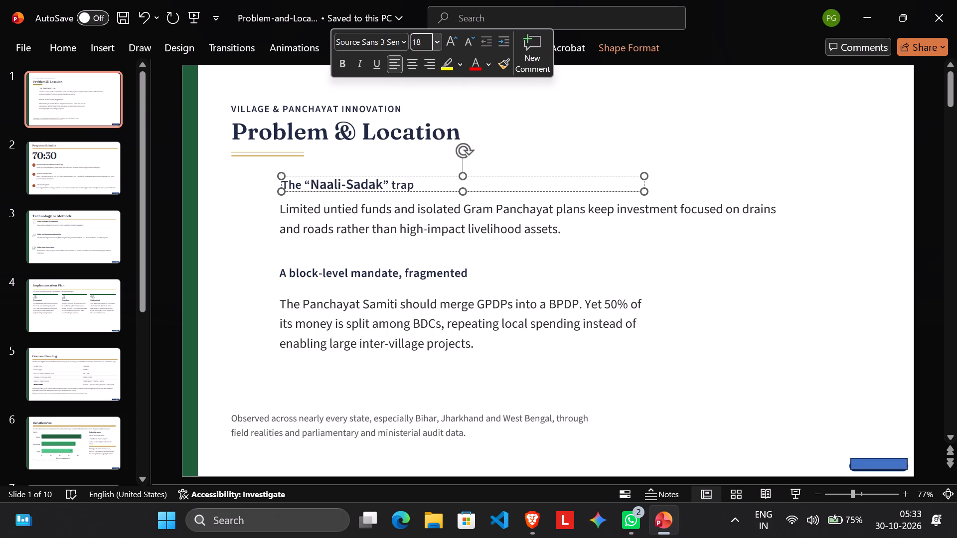
Set the last word, “assets”, of the “Limited untied funds” paragraph to font size 18.
{"action": "left_click", "coordinate": [579, 230]}
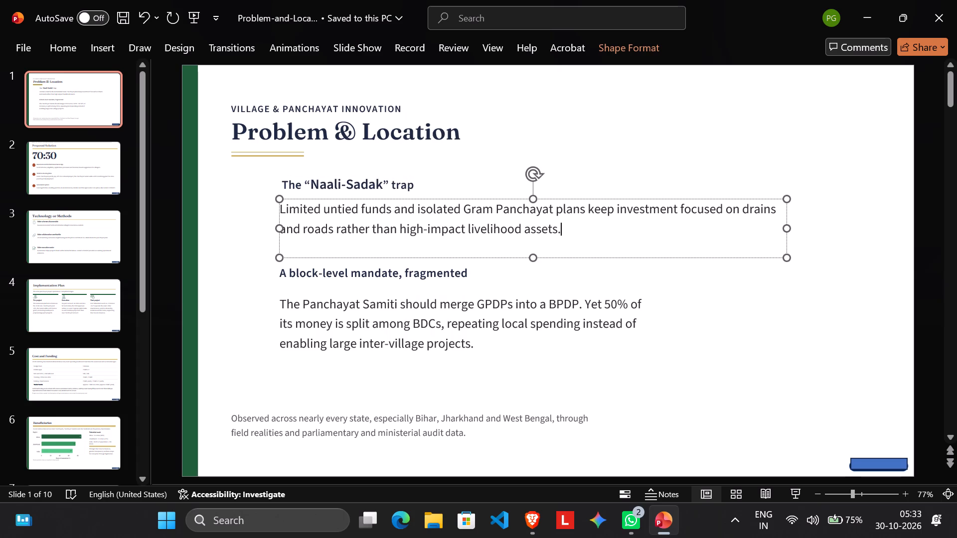
{"action": "right_click", "coordinate": [545, 229]}
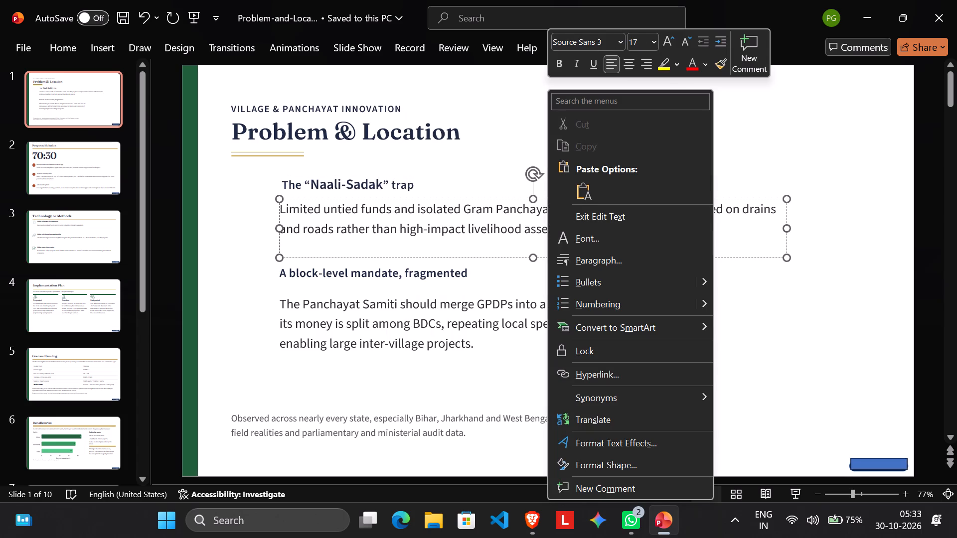
{"action": "left_click", "coordinate": [651, 48]}
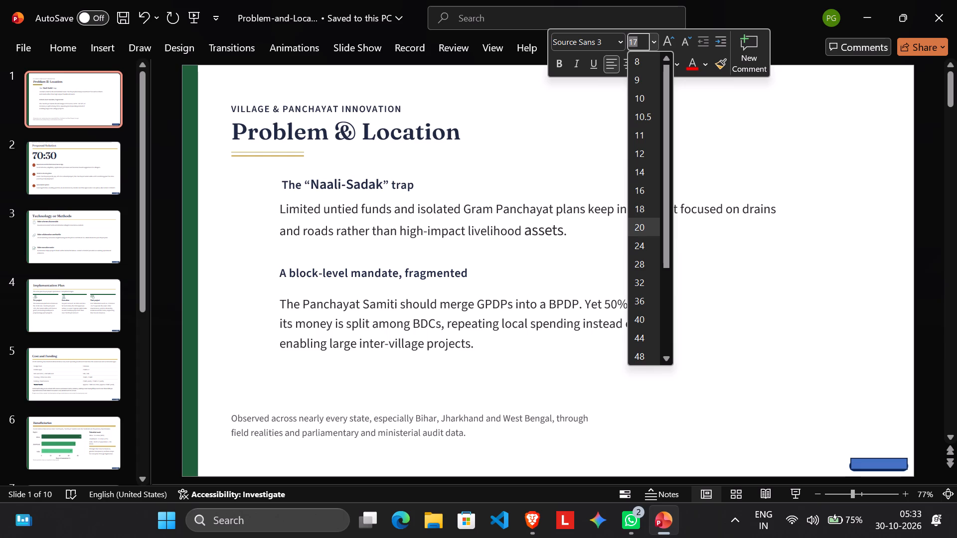
{"action": "left_click", "coordinate": [647, 206]}
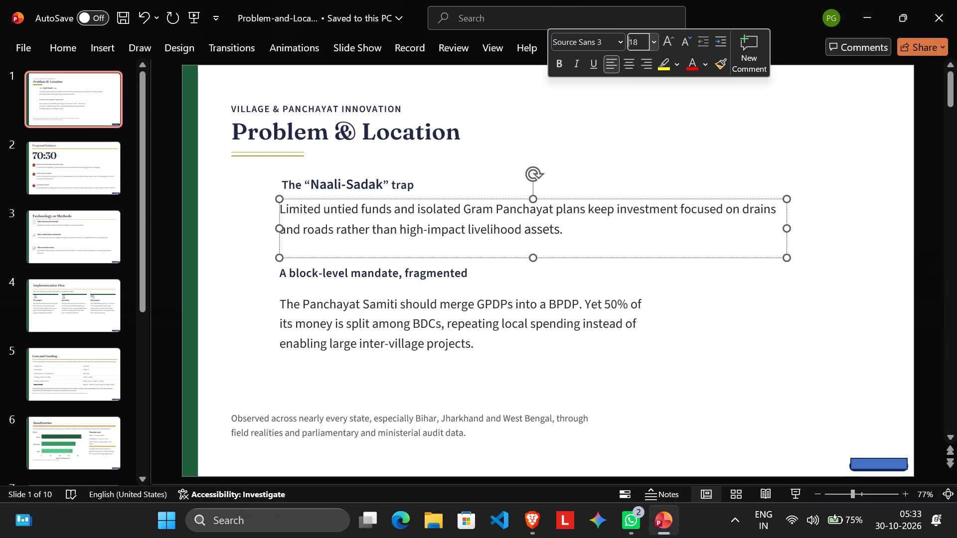
Nudge the “A block-level mandate, fragmented” heading slightly upward.
{"action": "left_click_drag", "start_coordinate": [468, 283], "coordinate": [469, 278]}
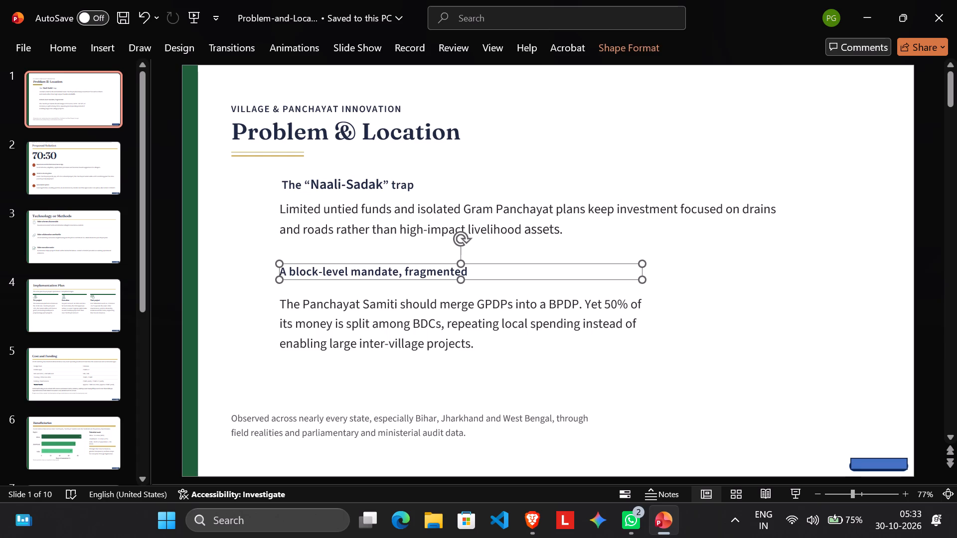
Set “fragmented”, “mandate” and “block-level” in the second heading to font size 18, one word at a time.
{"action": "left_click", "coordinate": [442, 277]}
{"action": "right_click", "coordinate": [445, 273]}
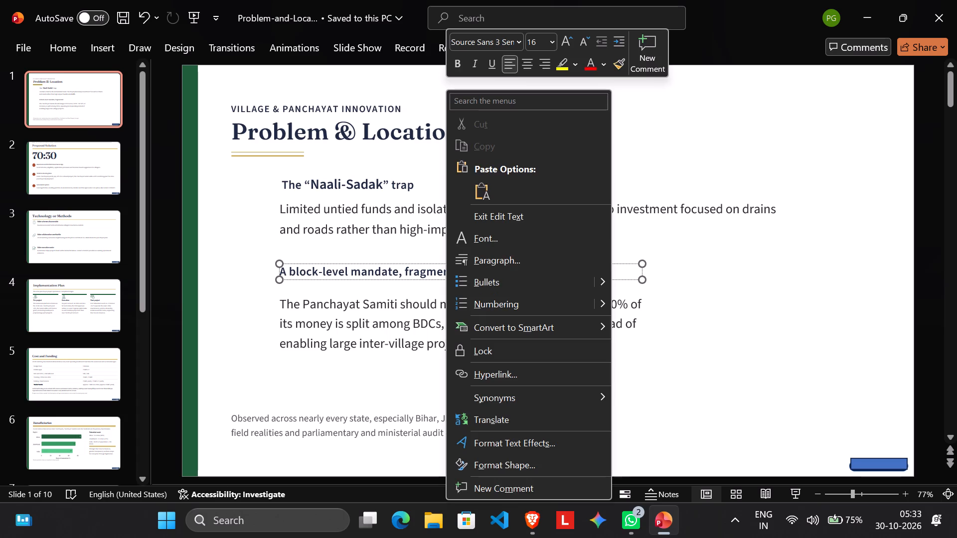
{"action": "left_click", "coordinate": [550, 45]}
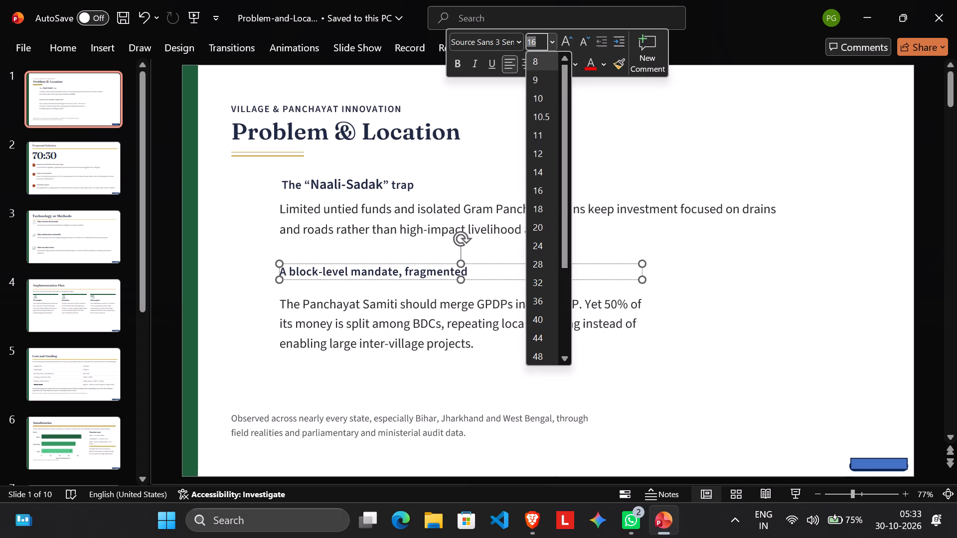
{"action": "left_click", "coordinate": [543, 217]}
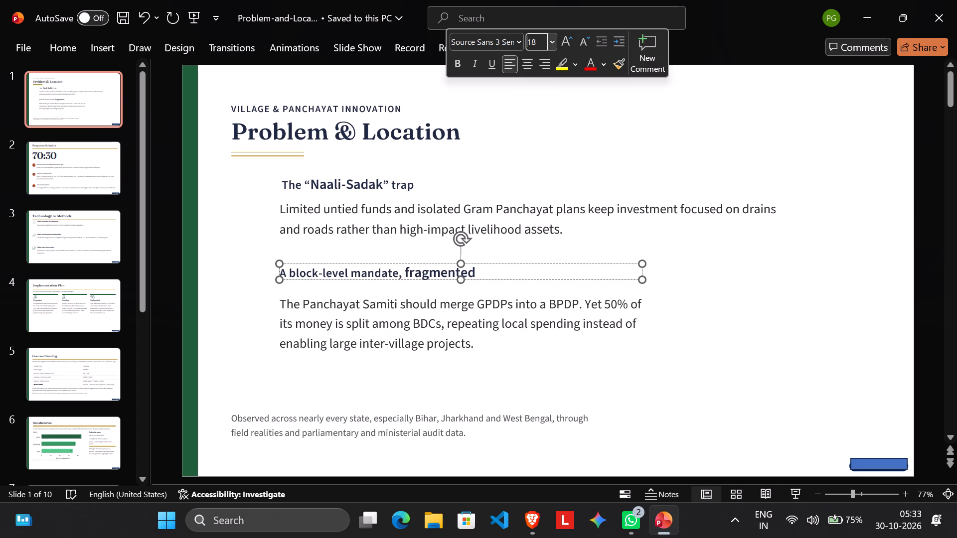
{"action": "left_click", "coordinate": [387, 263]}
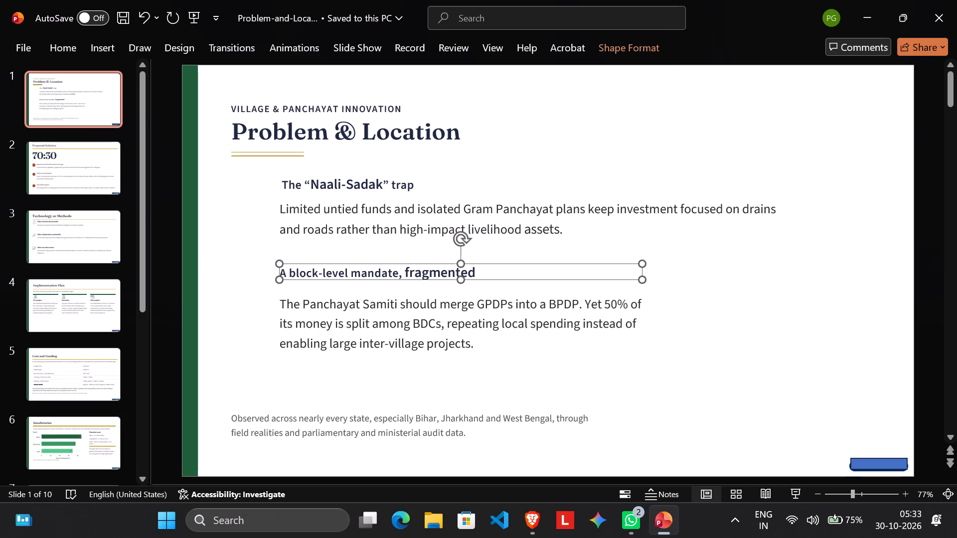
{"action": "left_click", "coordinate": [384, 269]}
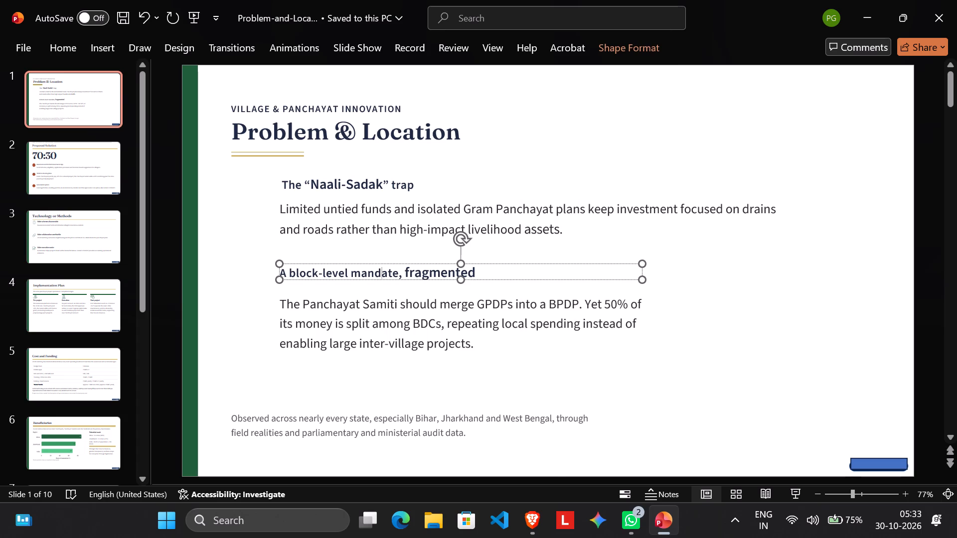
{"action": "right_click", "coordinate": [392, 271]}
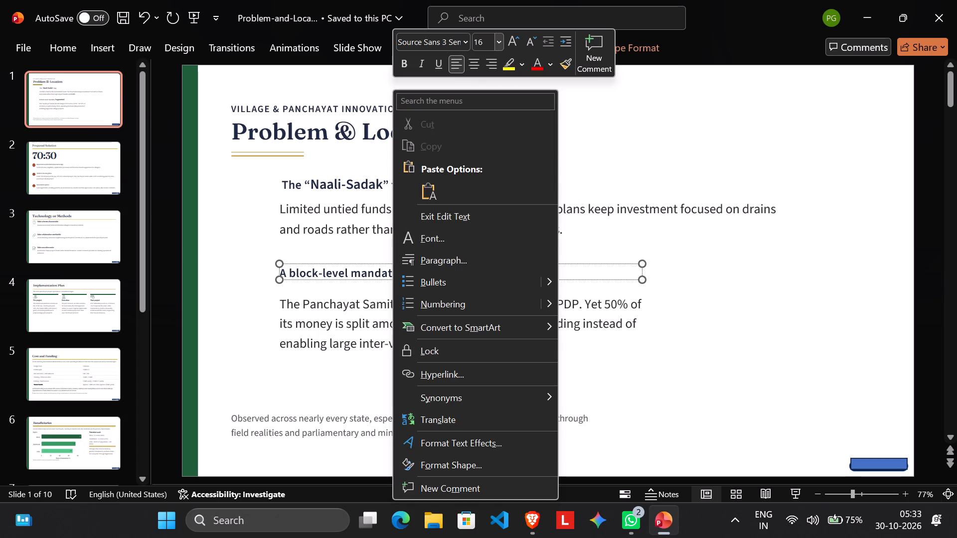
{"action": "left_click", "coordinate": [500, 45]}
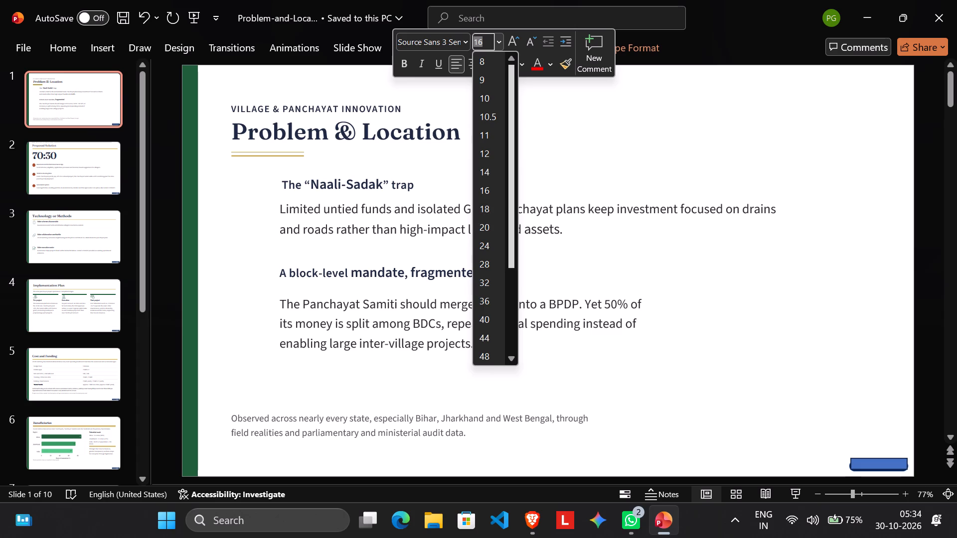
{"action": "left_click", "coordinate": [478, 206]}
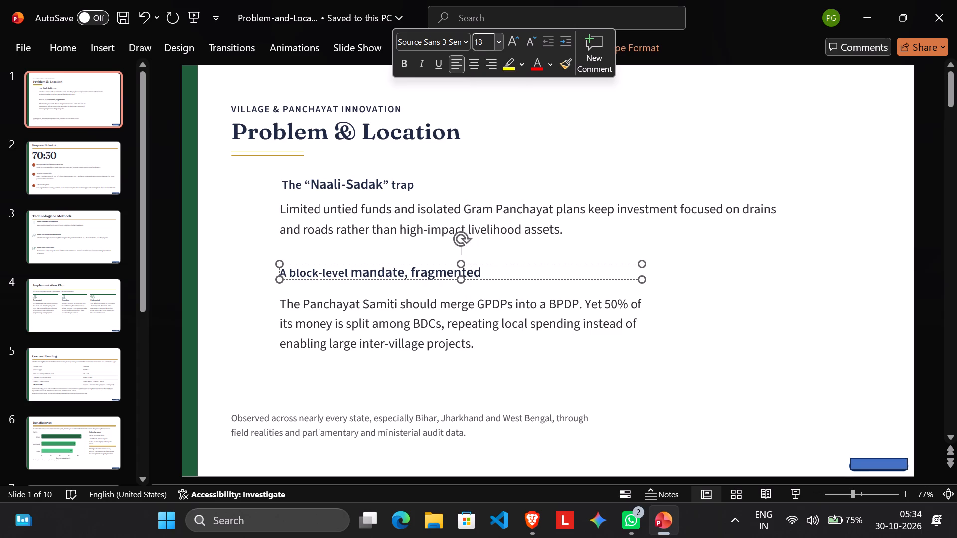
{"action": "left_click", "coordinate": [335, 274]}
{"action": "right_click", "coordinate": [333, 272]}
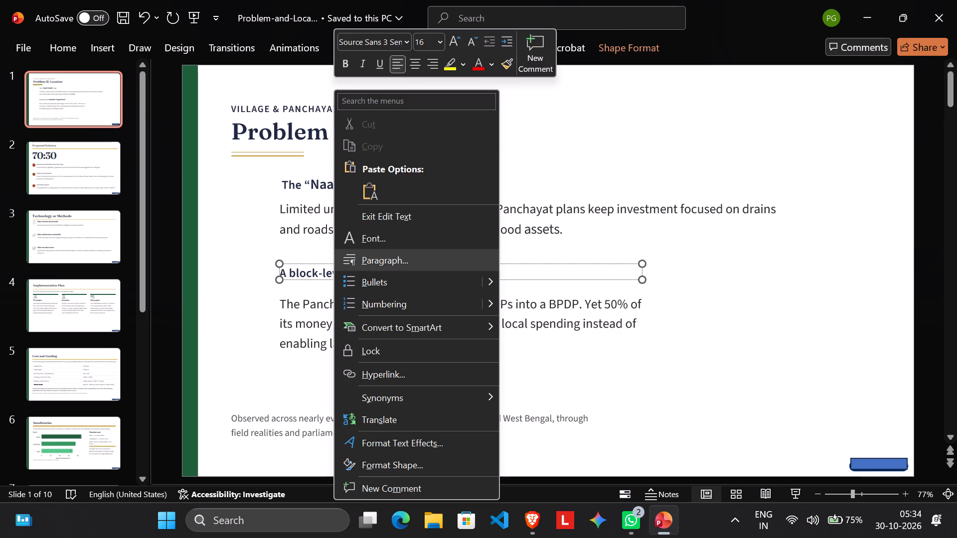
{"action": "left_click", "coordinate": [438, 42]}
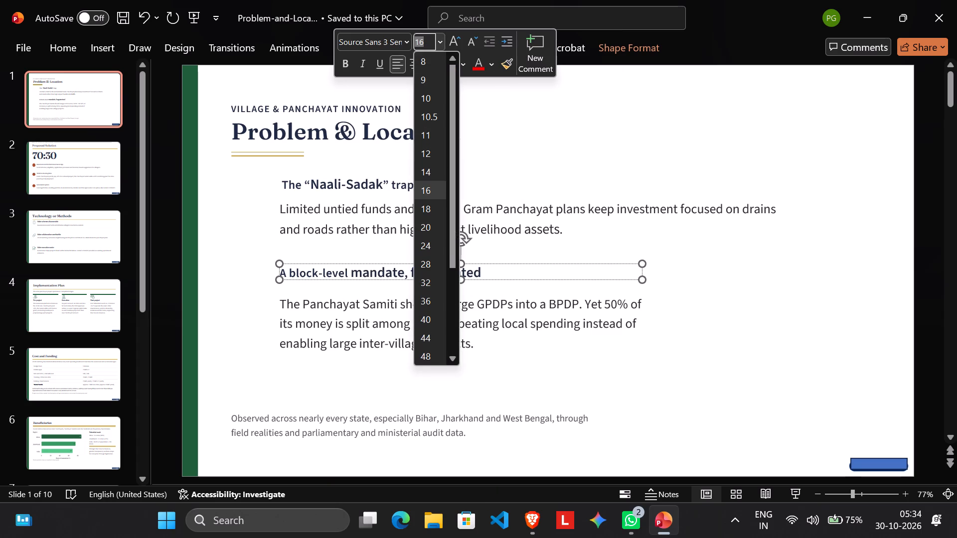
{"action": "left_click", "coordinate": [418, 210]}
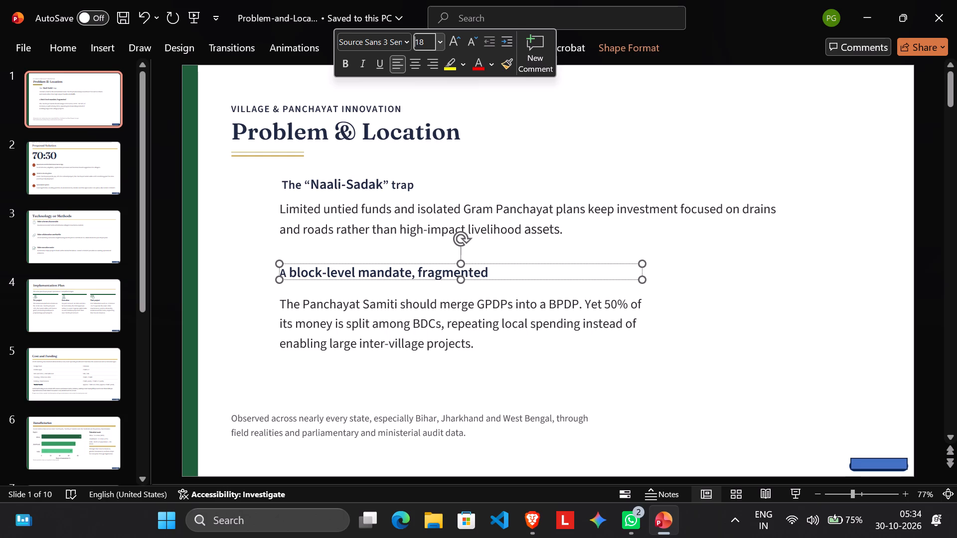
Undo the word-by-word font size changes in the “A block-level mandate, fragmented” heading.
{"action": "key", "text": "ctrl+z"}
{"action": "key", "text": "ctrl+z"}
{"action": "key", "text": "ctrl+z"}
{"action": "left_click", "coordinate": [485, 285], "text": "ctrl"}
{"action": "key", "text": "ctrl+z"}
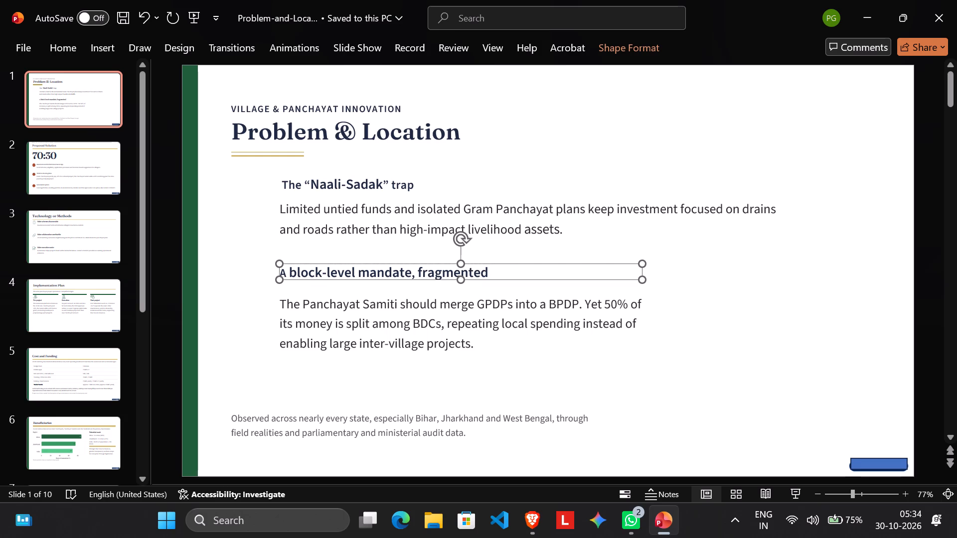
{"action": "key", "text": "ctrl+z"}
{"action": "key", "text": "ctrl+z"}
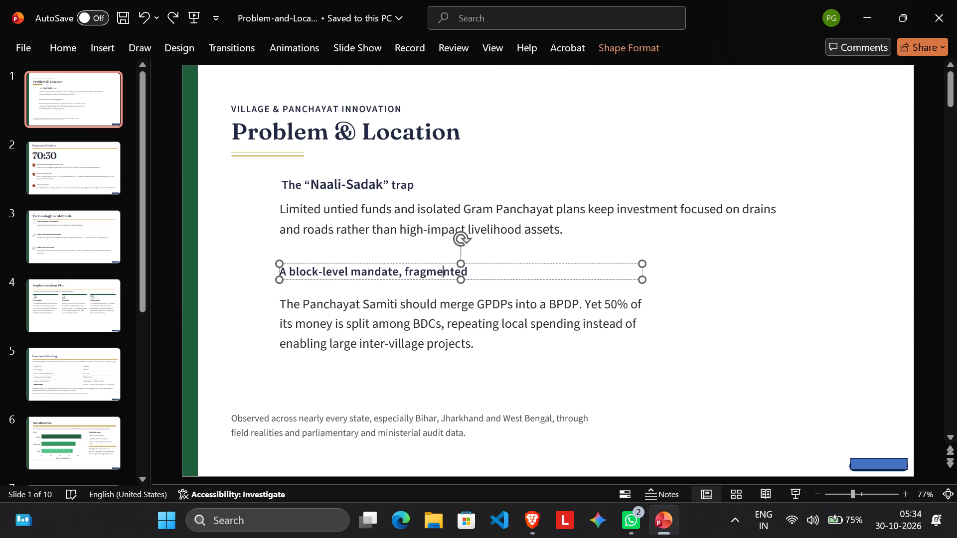
Set the whole “A block-level mandate, fragmented” heading to font size 20.
{"action": "left_click", "coordinate": [471, 274]}
{"action": "left_click", "coordinate": [458, 268]}
{"action": "left_click_drag", "start_coordinate": [468, 269], "coordinate": [302, 258]}
{"action": "key", "text": "shift+Left"}
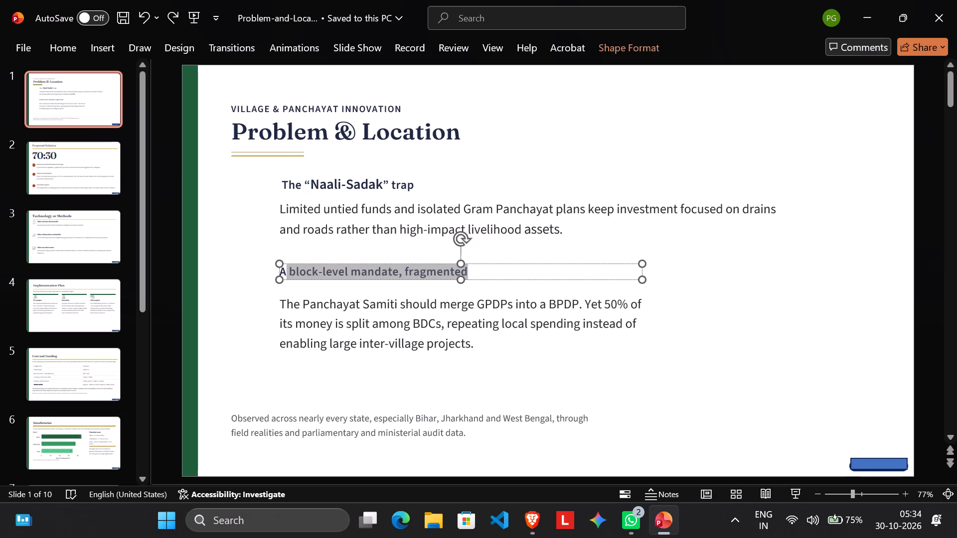
{"action": "key", "text": "shift+Left"}
{"action": "key", "text": "shift+Left"}
{"action": "right_click", "coordinate": [355, 266]}
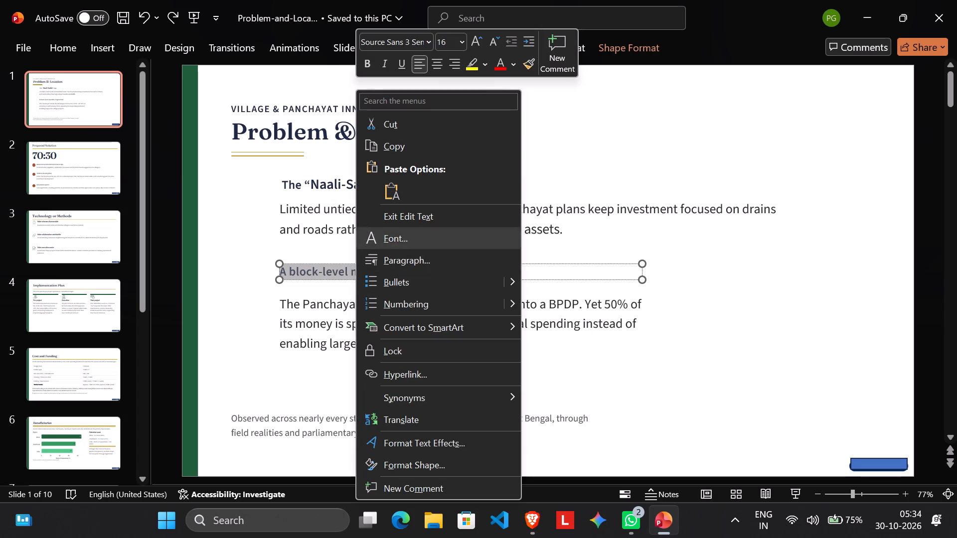
{"action": "left_click", "coordinate": [465, 44]}
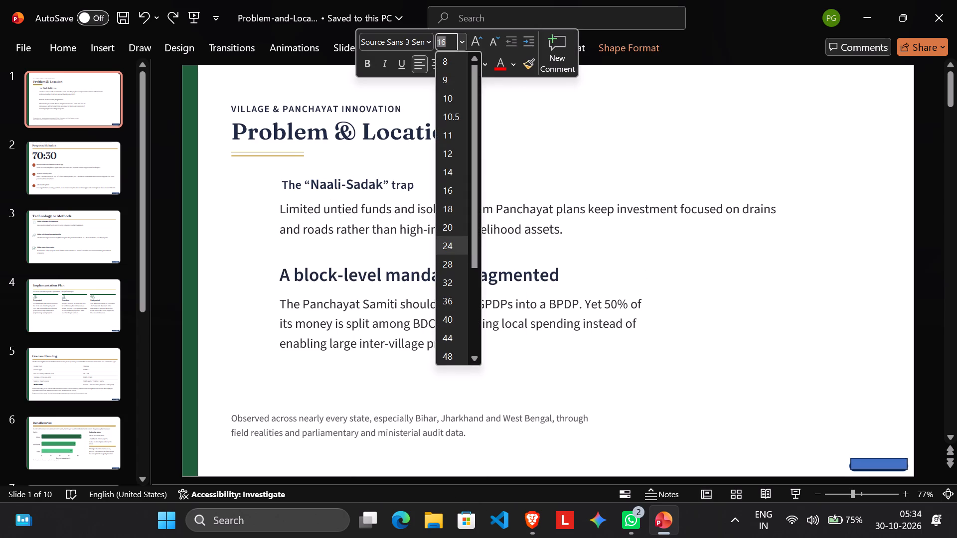
{"action": "left_click", "coordinate": [453, 222]}
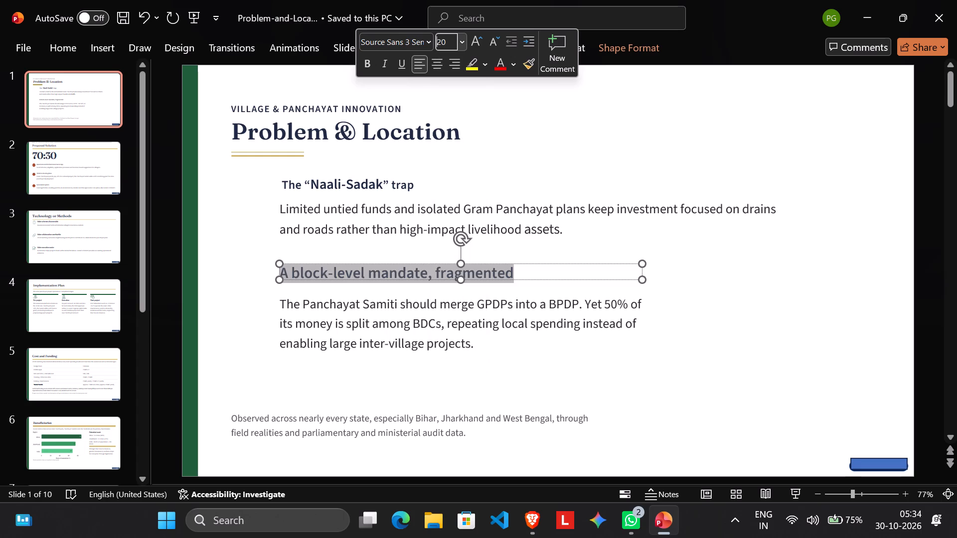
Set the whole “The “Naali-Sadak” trap” heading to font size 20.
{"action": "left_click", "coordinate": [408, 186]}
{"action": "left_click", "coordinate": [419, 186]}
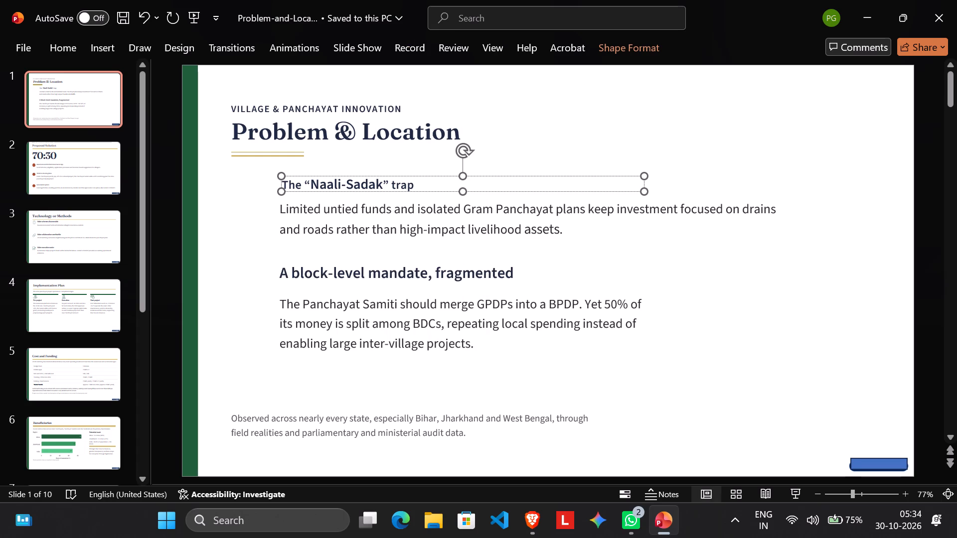
{"action": "left_click_drag", "start_coordinate": [412, 183], "coordinate": [295, 178]}
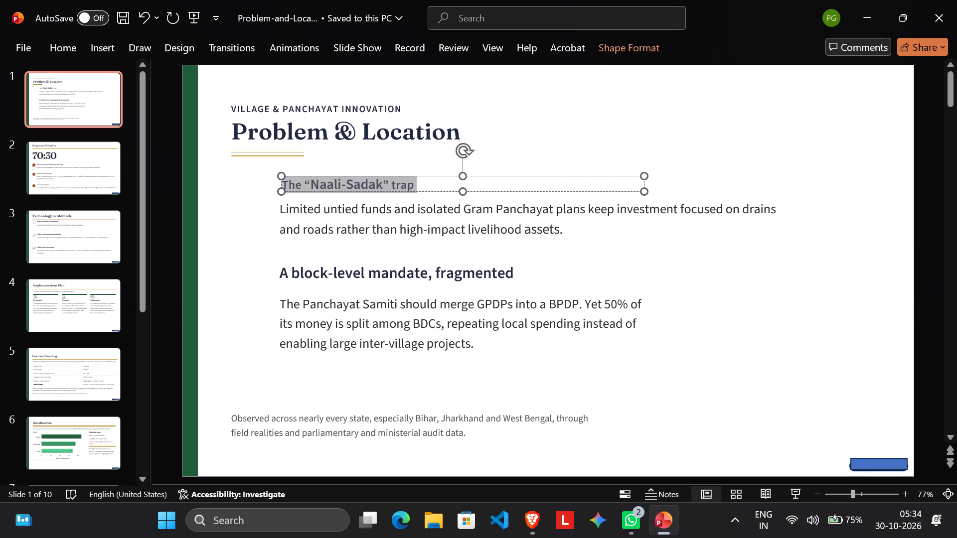
{"action": "left_click_drag", "start_coordinate": [295, 178], "coordinate": [278, 178]}
{"action": "left_click", "coordinate": [379, 132]}
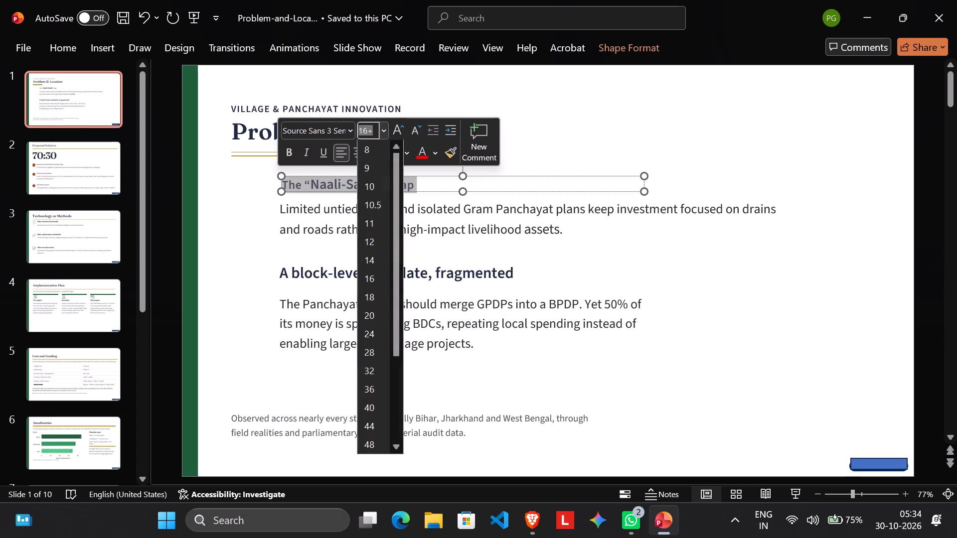
{"action": "left_click", "coordinate": [368, 301]}
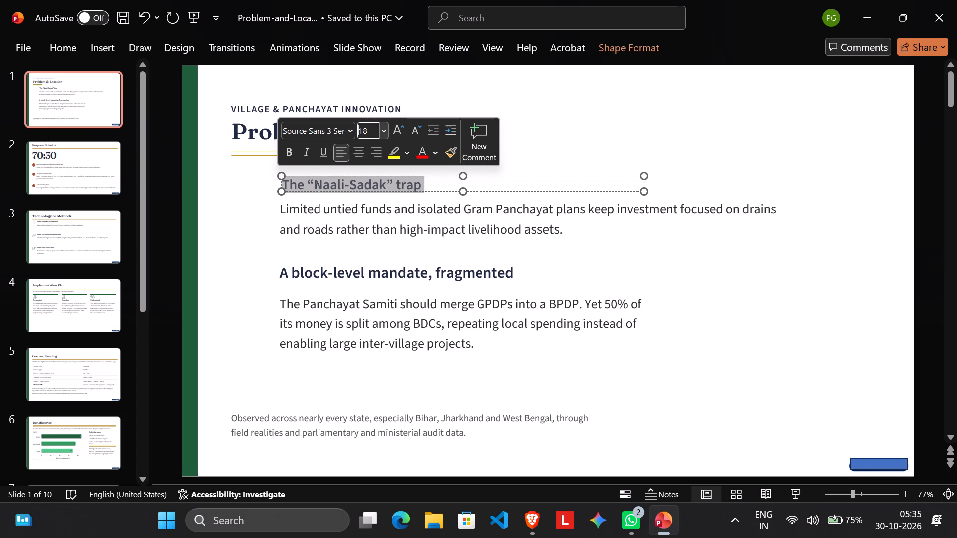
{"action": "left_click", "coordinate": [385, 130]}
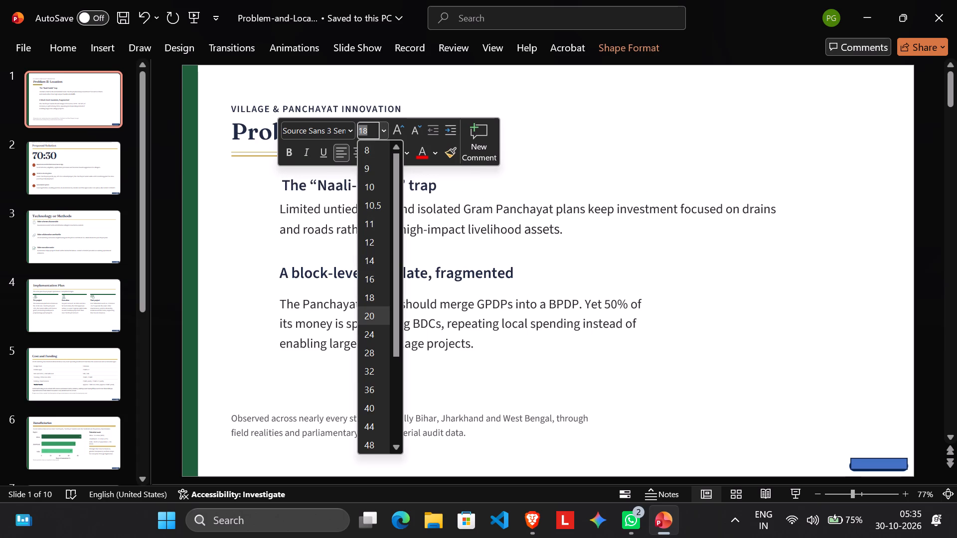
{"action": "left_click", "coordinate": [378, 314]}
Set the whole “Limited untied funds” paragraph to a uniform font size of 18.
{"action": "left_click", "coordinate": [528, 234]}
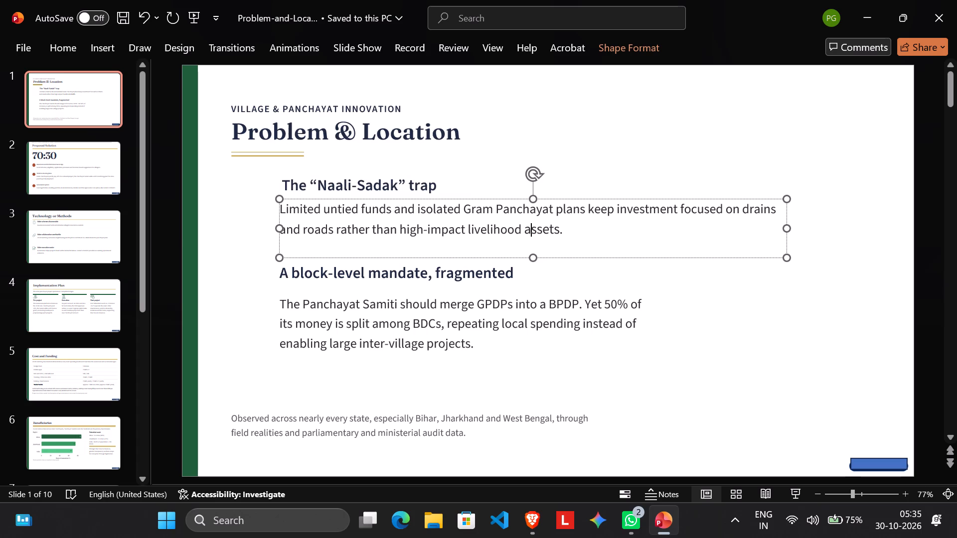
{"action": "left_click", "coordinate": [476, 329]}
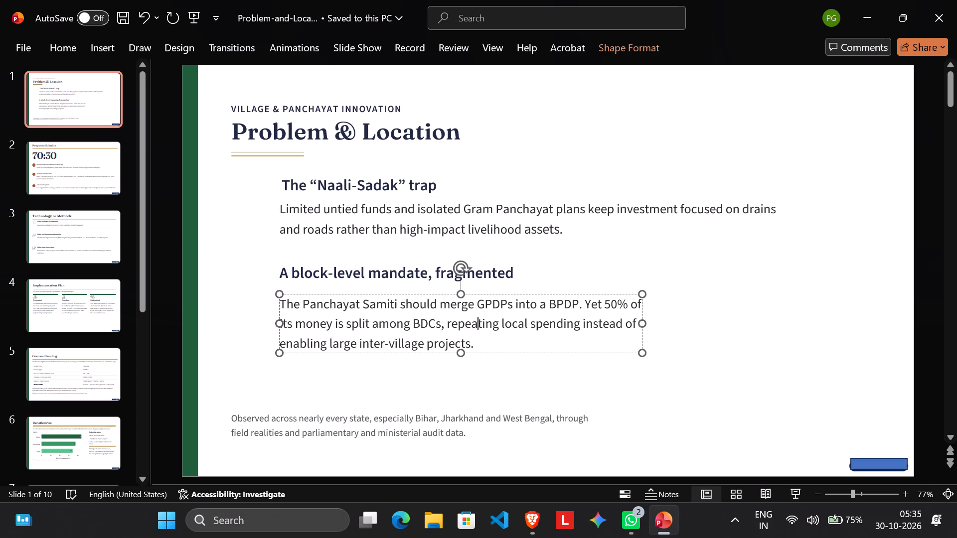
{"action": "left_click", "coordinate": [560, 231]}
{"action": "left_click", "coordinate": [564, 227]}
{"action": "left_click_drag", "start_coordinate": [564, 227], "coordinate": [560, 227]}
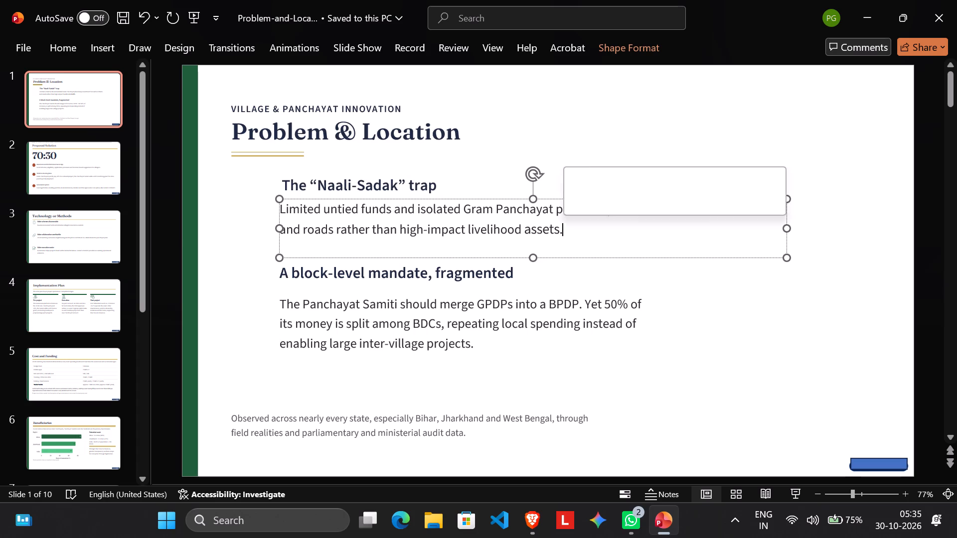
{"action": "left_click_drag", "start_coordinate": [560, 227], "coordinate": [296, 216]}
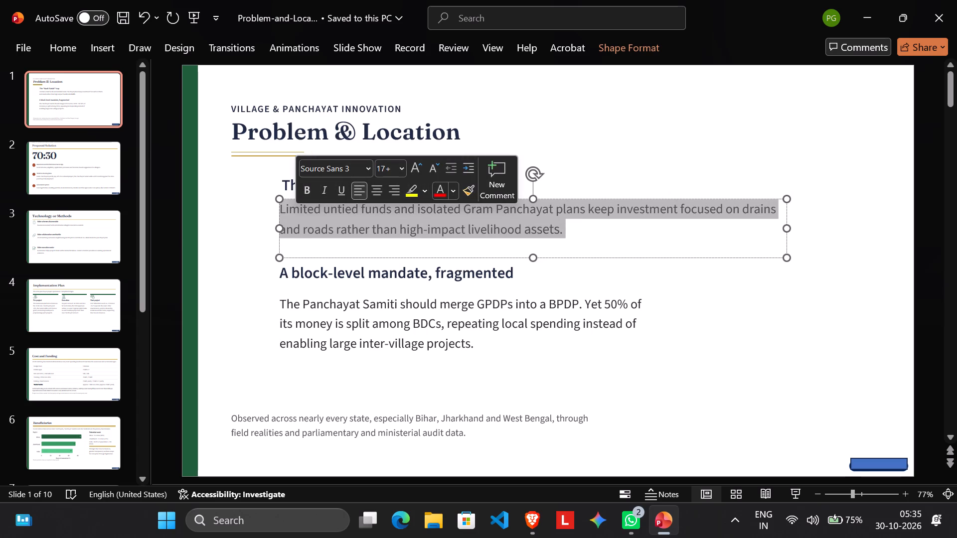
{"action": "left_click", "coordinate": [403, 174]}
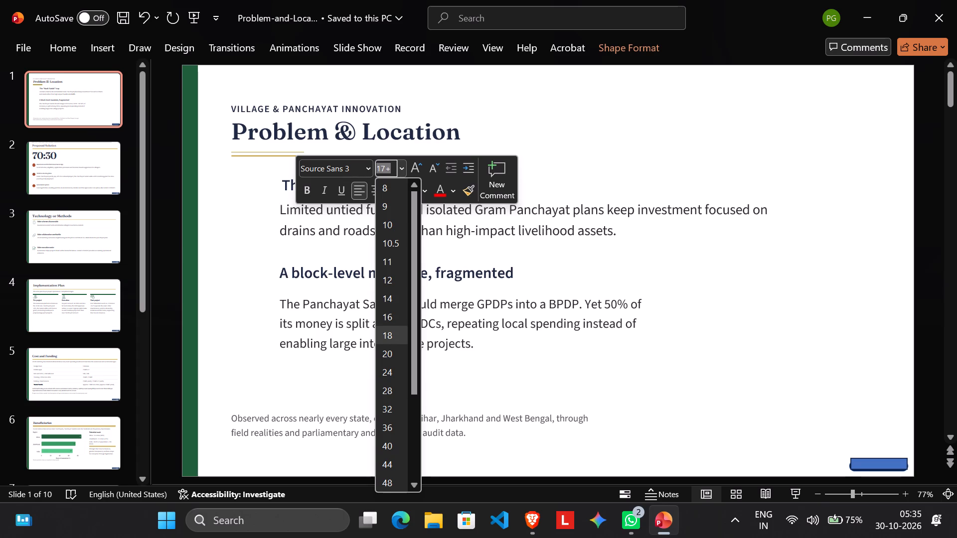
{"action": "left_click", "coordinate": [391, 339]}
Set the whole “The Panchayat Samiti should merge” paragraph to font size 18.
{"action": "left_click", "coordinate": [483, 336]}
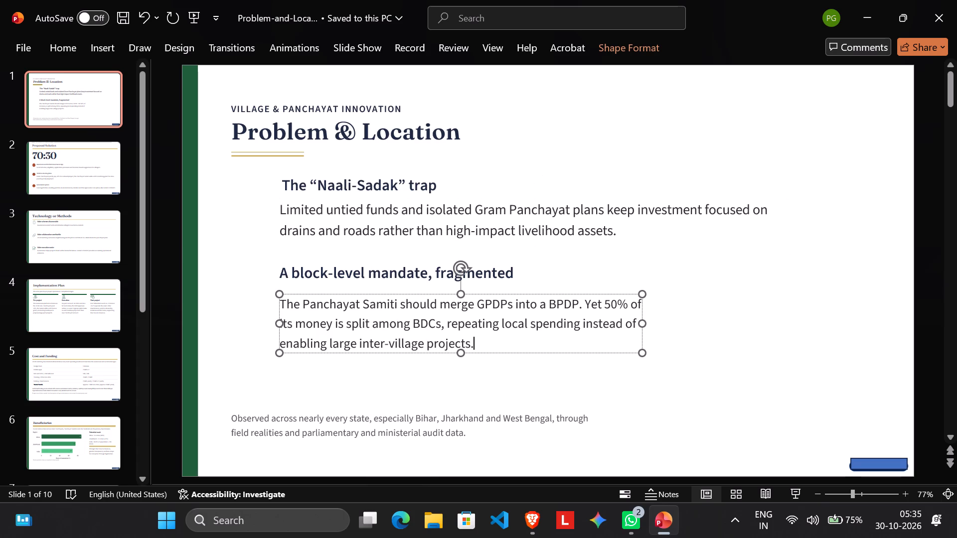
{"action": "left_click_drag", "start_coordinate": [479, 343], "coordinate": [354, 305]}
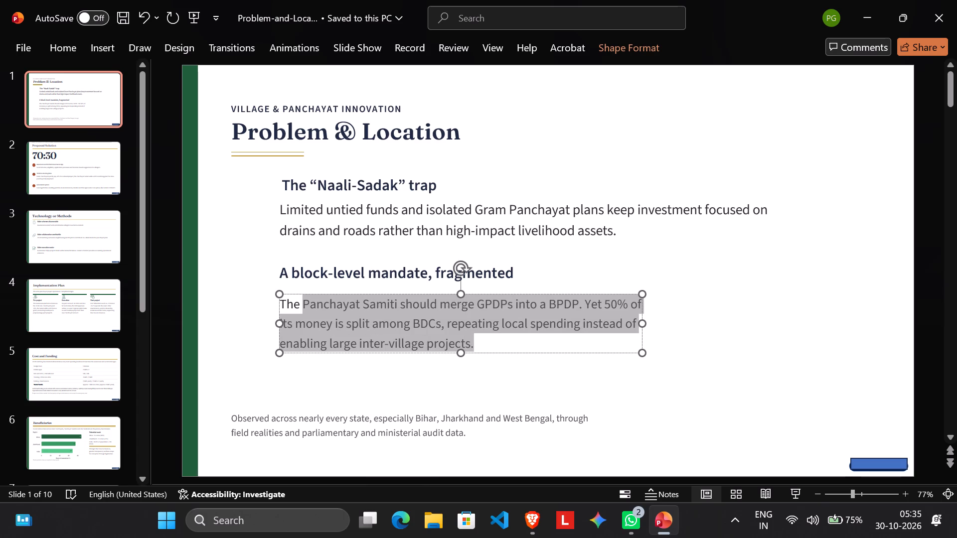
{"action": "left_click_drag", "start_coordinate": [354, 305], "coordinate": [282, 310]}
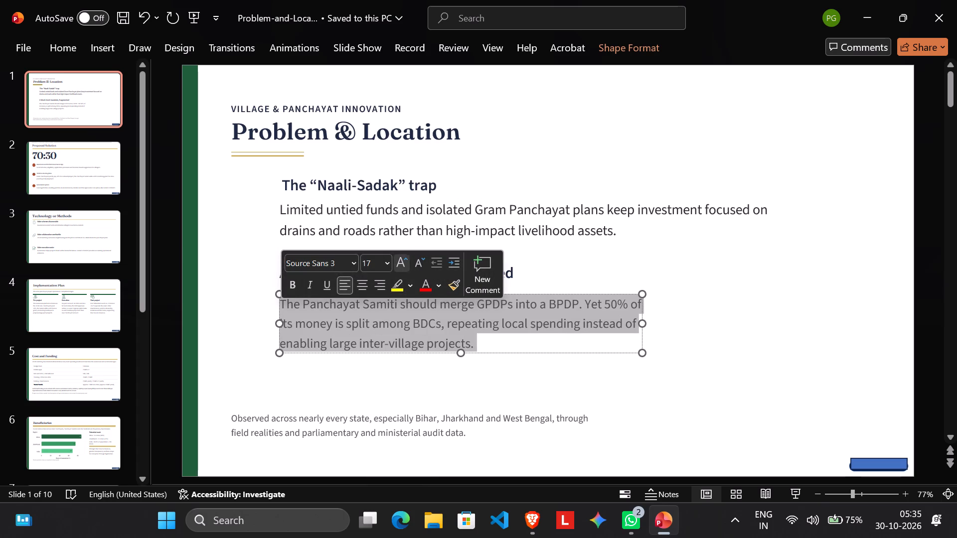
{"action": "left_click", "coordinate": [387, 268]}
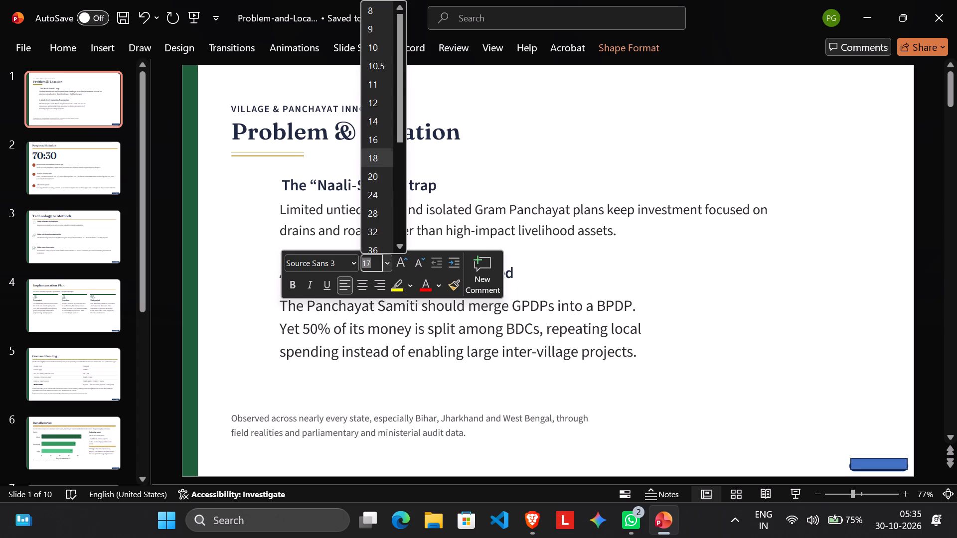
{"action": "left_click", "coordinate": [385, 162]}
{"action": "left_click", "coordinate": [816, 406]}
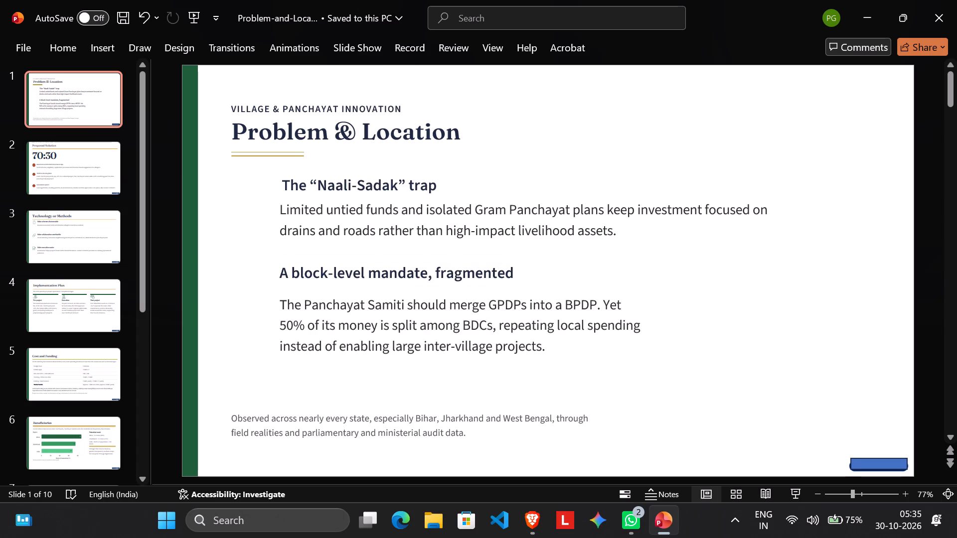
Delete the blue rectangle that covers the “Made with Gamma” badge on slide 1.
{"action": "left_click", "coordinate": [855, 459]}
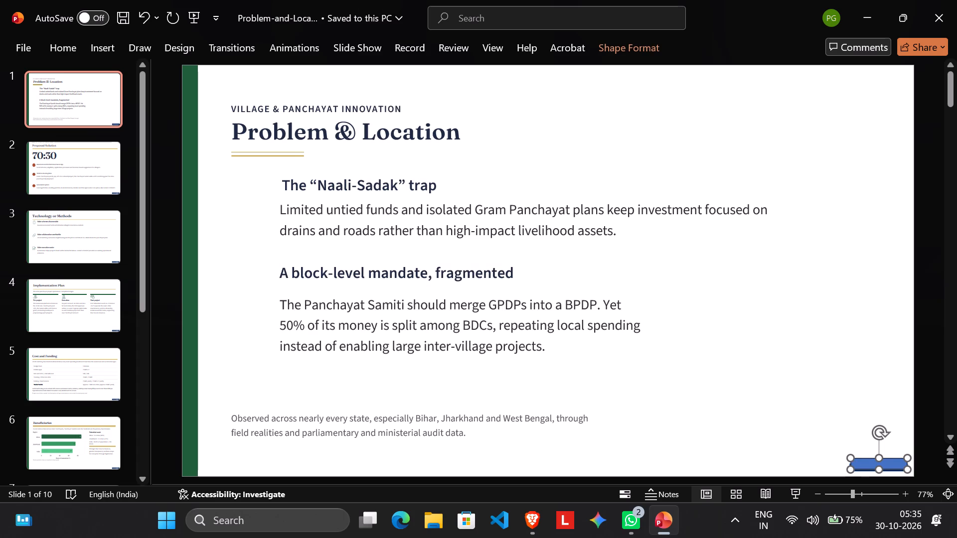
{"action": "key", "text": "Delete"}
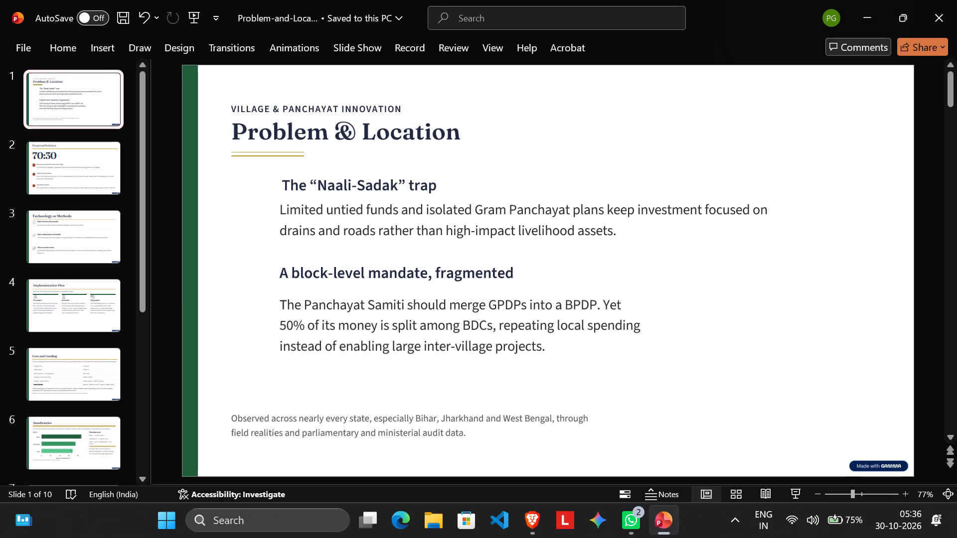
{"action": "left_click", "coordinate": [19, 47]}
{"action": "left_click", "coordinate": [19, 47]}
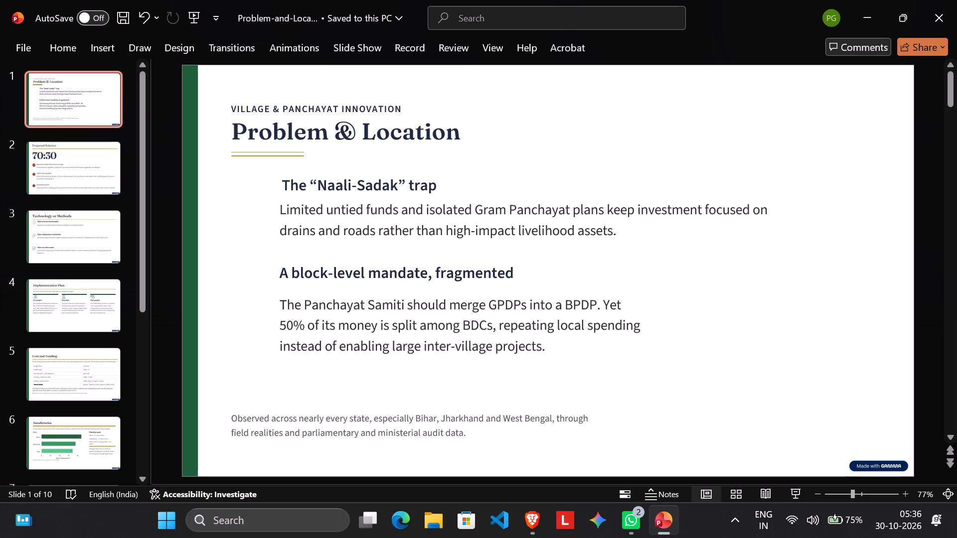
{"action": "left_click", "coordinate": [495, 46]}
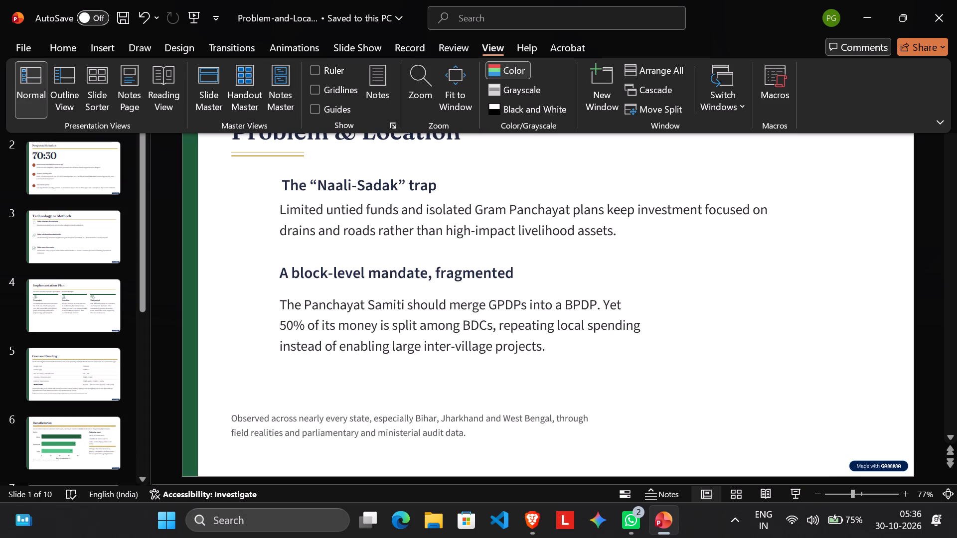
{"action": "left_click", "coordinate": [205, 91]}
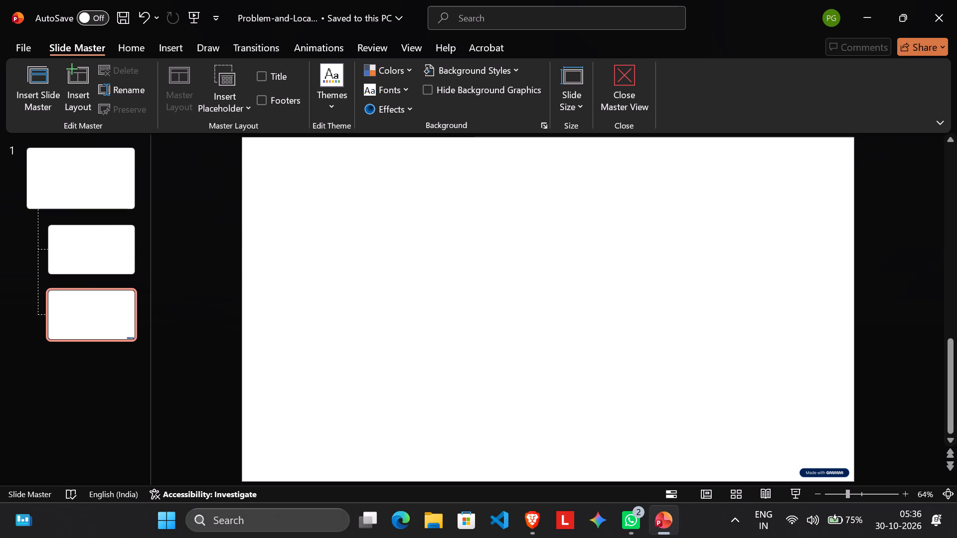
{"action": "left_click", "coordinate": [824, 474]}
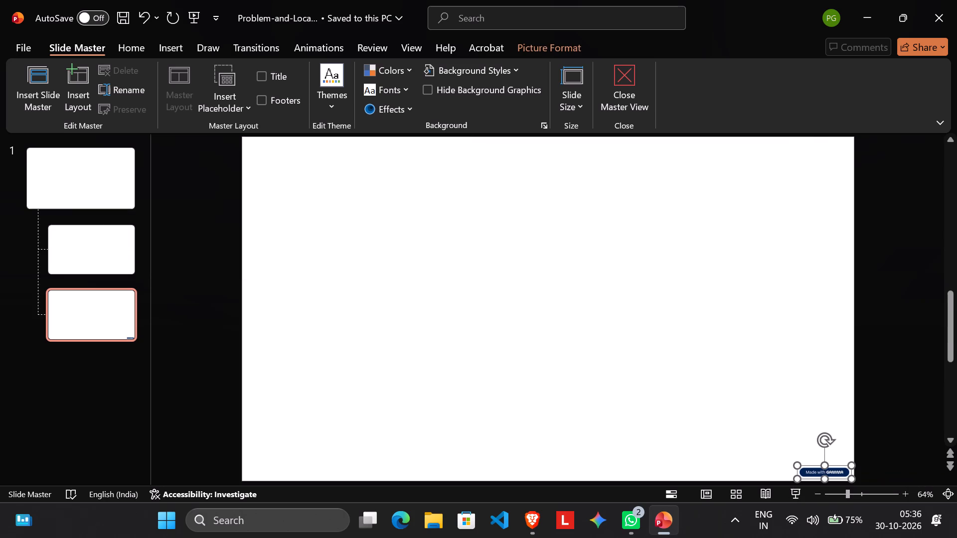
{"action": "key", "text": "Delete"}
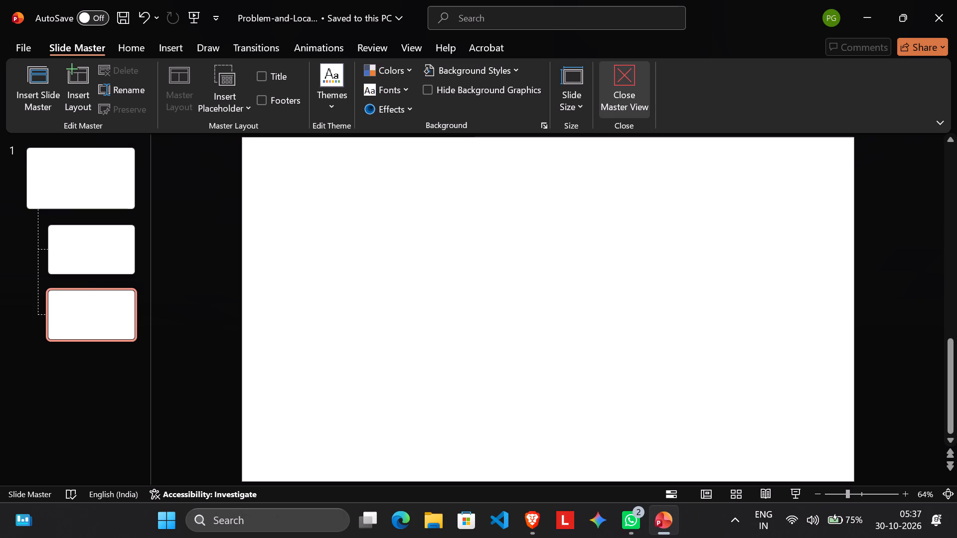
{"action": "left_click", "coordinate": [620, 98]}
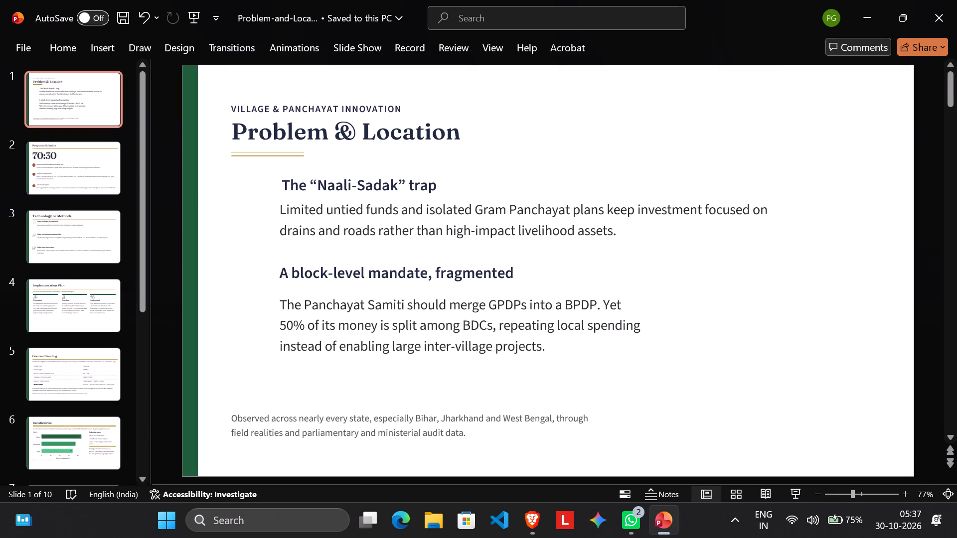
Check the slides after slide 1 for any remaining “Made with Gamma” badge.
{"action": "left_click", "coordinate": [92, 176]}
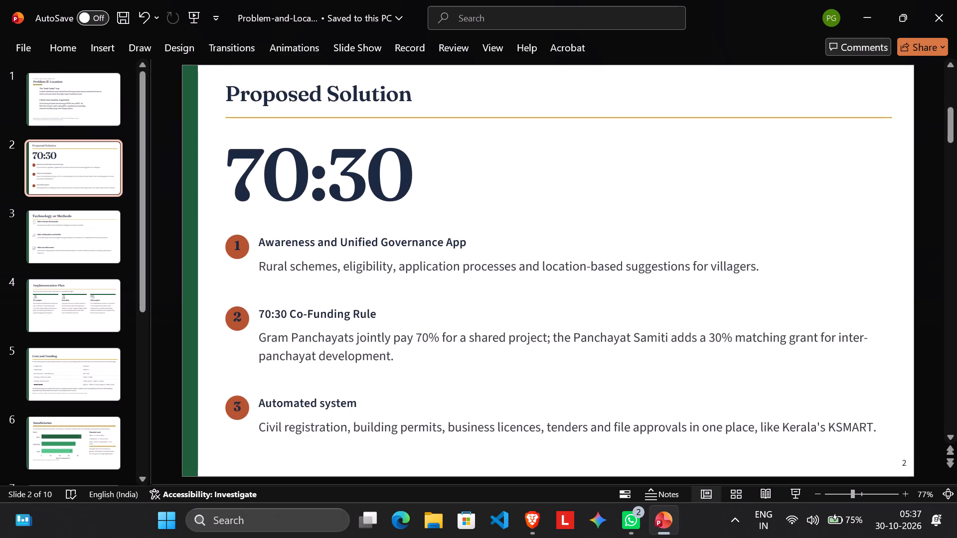
{"action": "left_click", "coordinate": [92, 259]}
{"action": "left_click", "coordinate": [108, 329]}
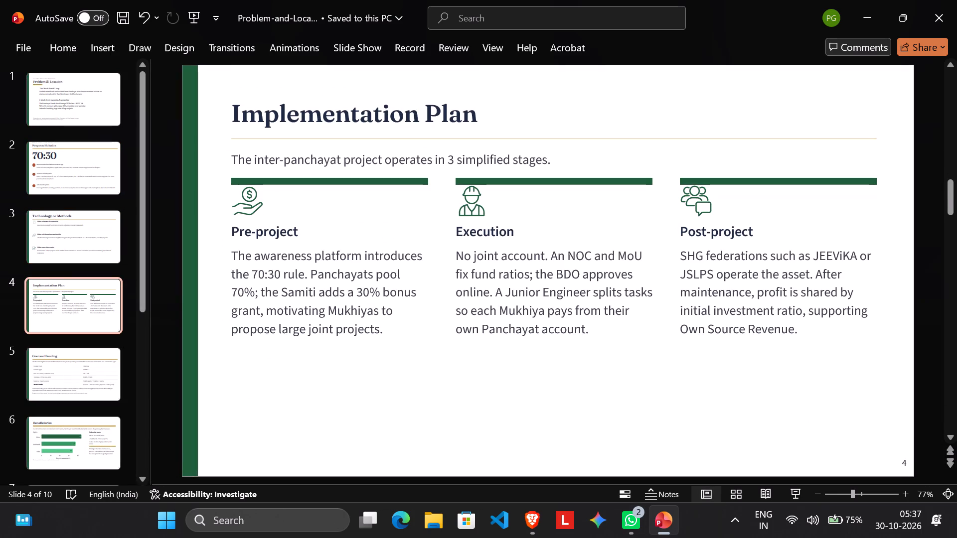
{"action": "left_click", "coordinate": [76, 387]}
{"action": "left_click", "coordinate": [96, 440]}
{"action": "left_click", "coordinate": [95, 371]}
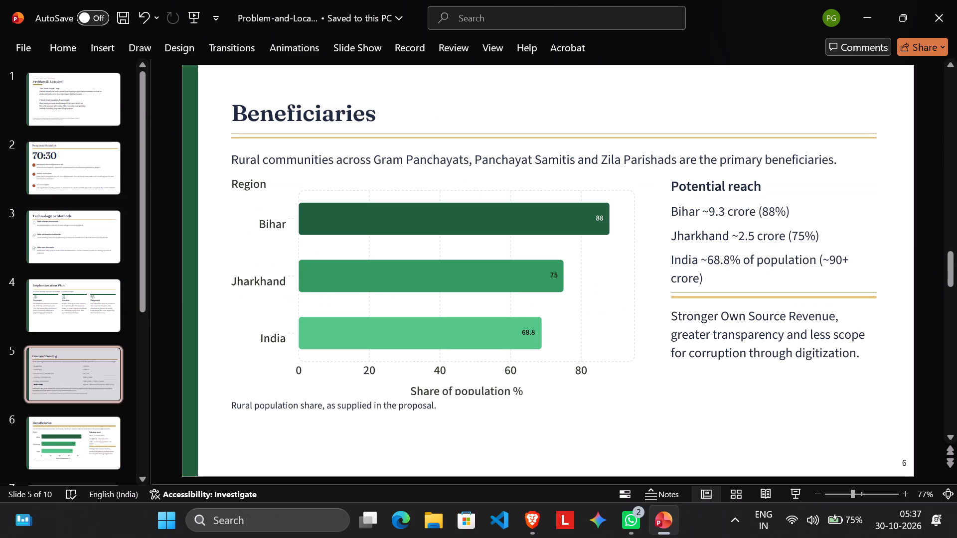
{"action": "scroll", "coordinate": [97, 372], "scroll_direction": "down", "scroll_amount": 6}
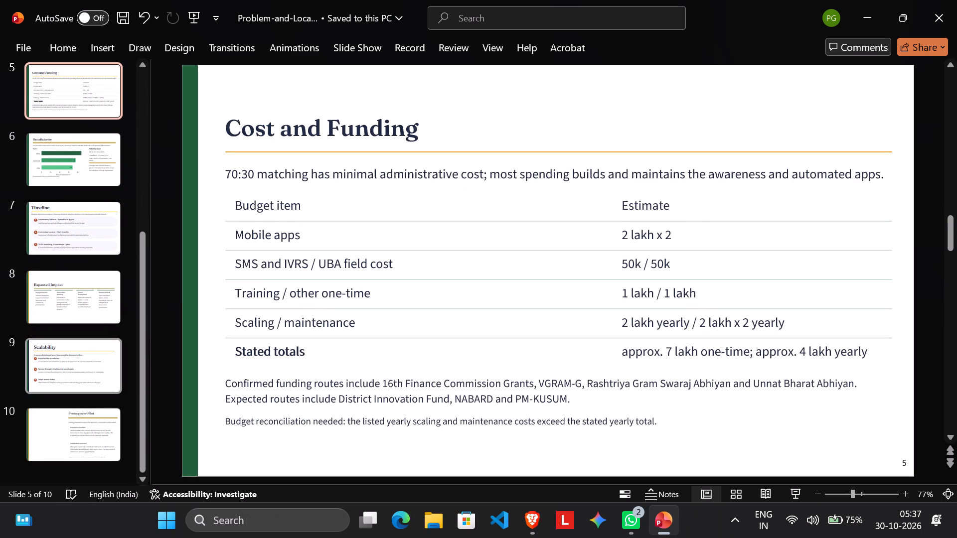
{"action": "scroll", "coordinate": [94, 372], "scroll_direction": "down", "scroll_amount": 5}
{"action": "left_click", "coordinate": [63, 438]}
{"action": "left_click", "coordinate": [82, 358]}
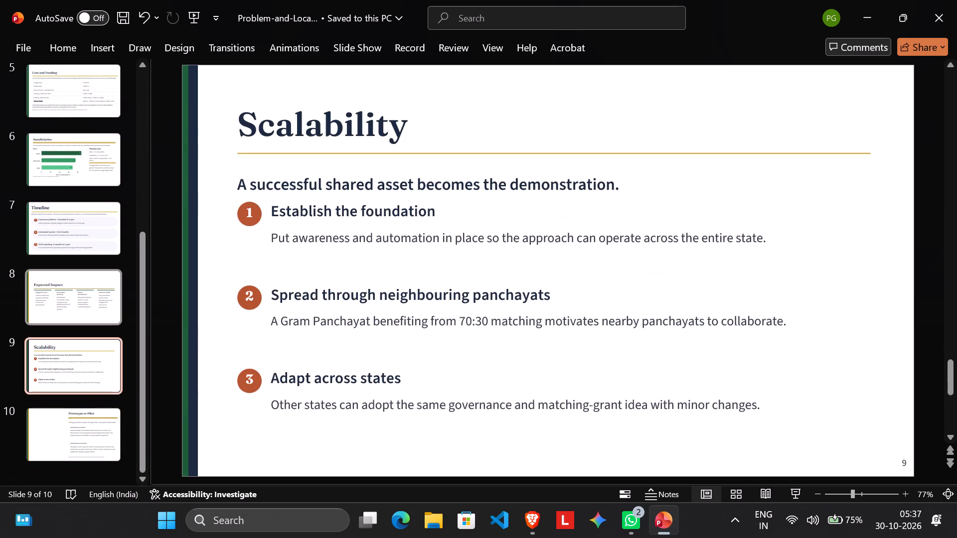
{"action": "left_click", "coordinate": [73, 308]}
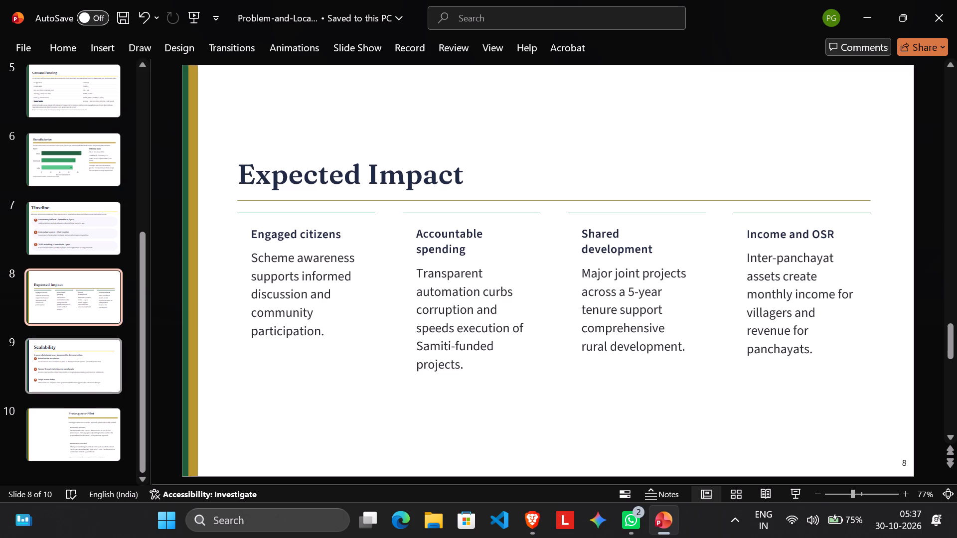
{"action": "scroll", "coordinate": [63, 351], "scroll_direction": "down", "scroll_amount": 5}
{"action": "scroll", "coordinate": [59, 362], "scroll_direction": "up", "scroll_amount": 9}
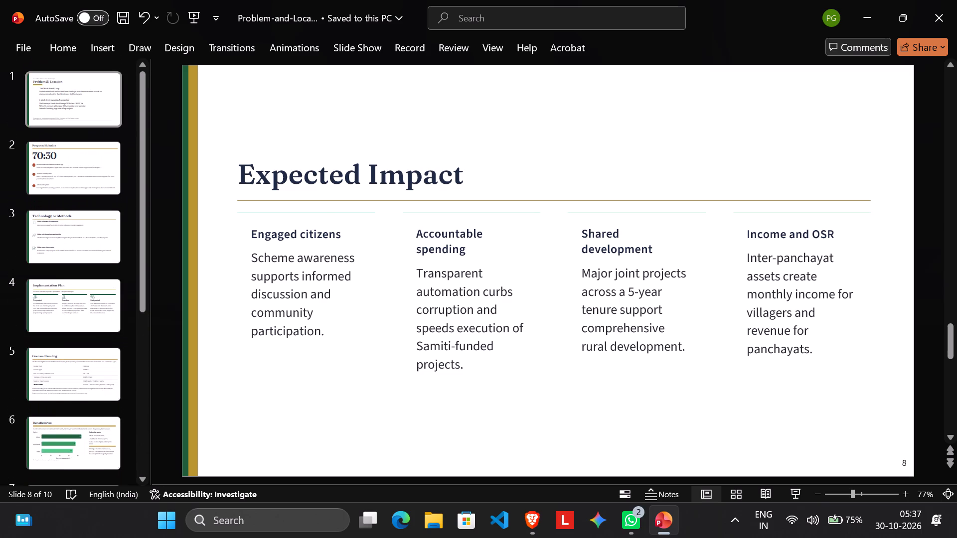
On slide 1, widen the “The Panchayat Samiti should merge” text box to match the paragraph above and extend it slightly downward.
{"action": "left_click", "coordinate": [97, 85]}
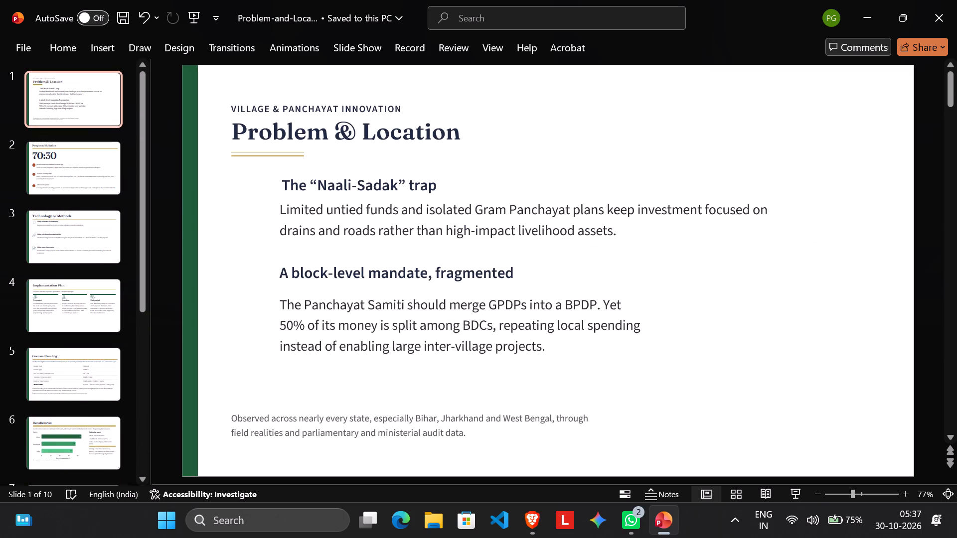
{"action": "left_click", "coordinate": [555, 341]}
{"action": "left_click_drag", "start_coordinate": [642, 327], "coordinate": [765, 331]}
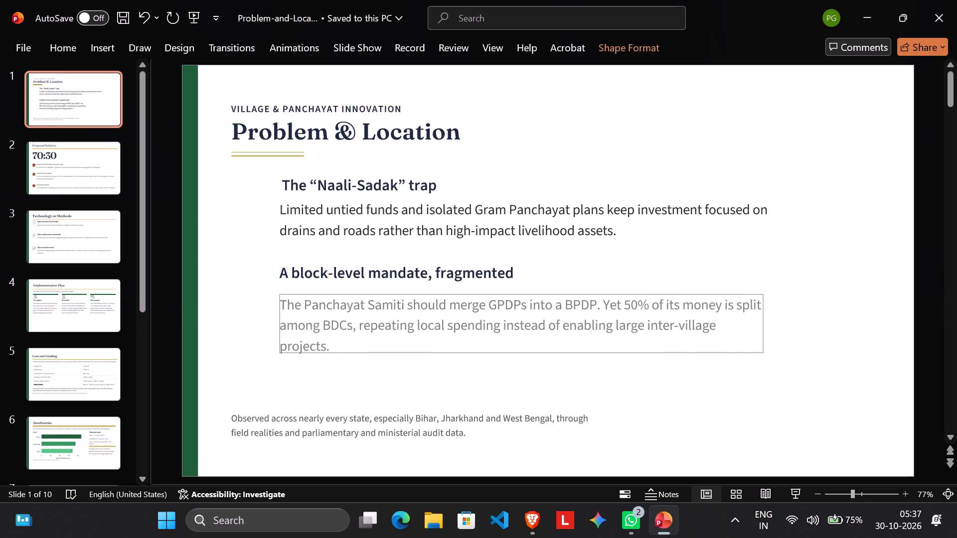
{"action": "left_click_drag", "start_coordinate": [765, 331], "coordinate": [767, 331]}
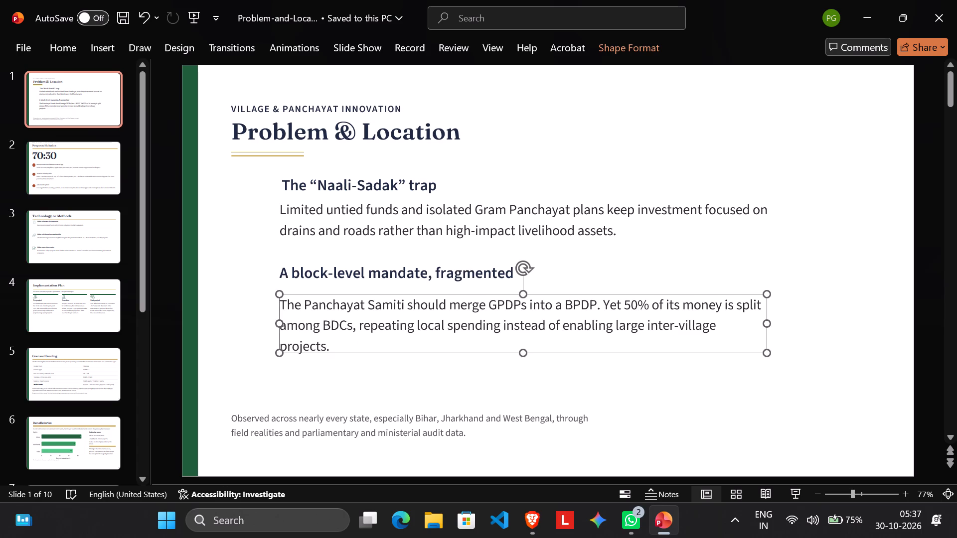
{"action": "left_click_drag", "start_coordinate": [522, 351], "coordinate": [524, 364]}
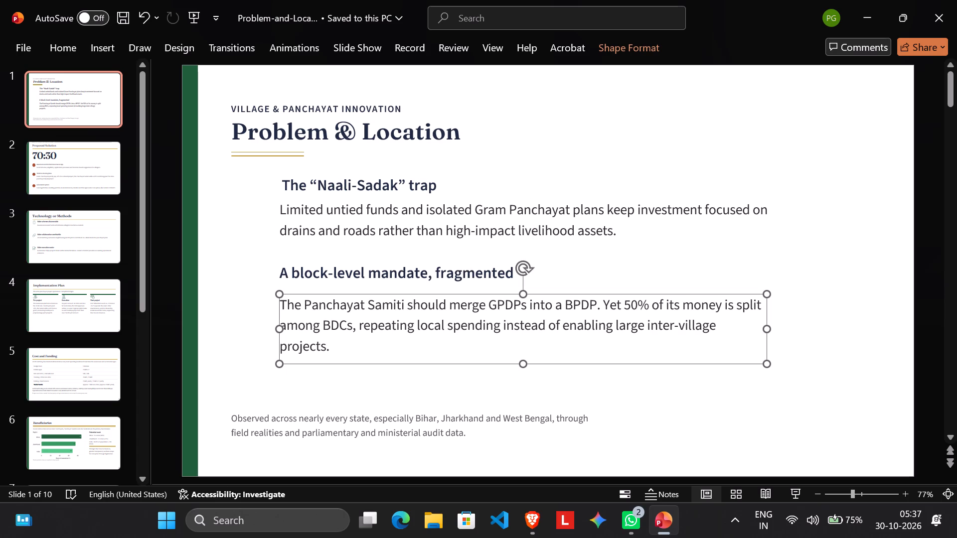
{"action": "left_click", "coordinate": [322, 254]}
{"action": "left_click", "coordinate": [456, 331]}
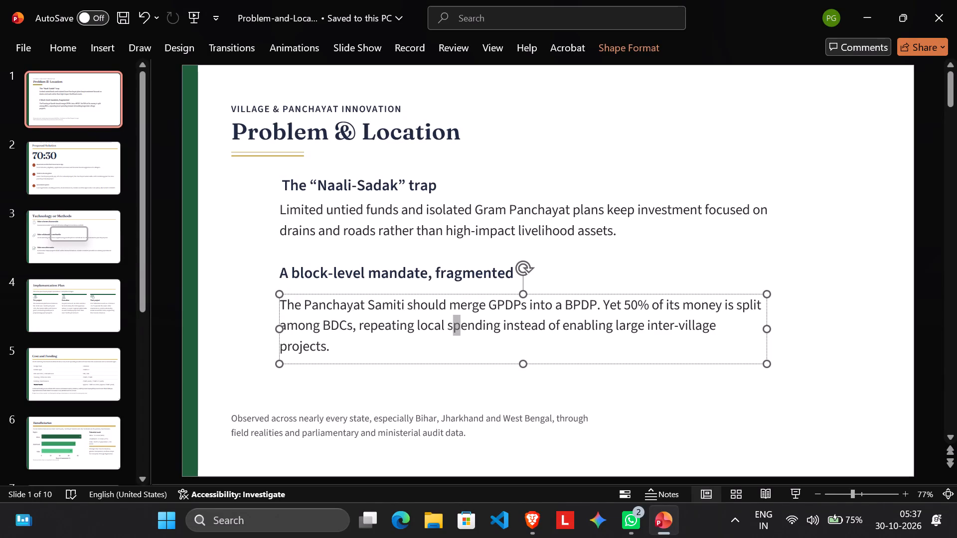
Review slides 2 to 4 and examine the layout of the Implementation Plan slide's three columns.
{"action": "left_click", "coordinate": [57, 185]}
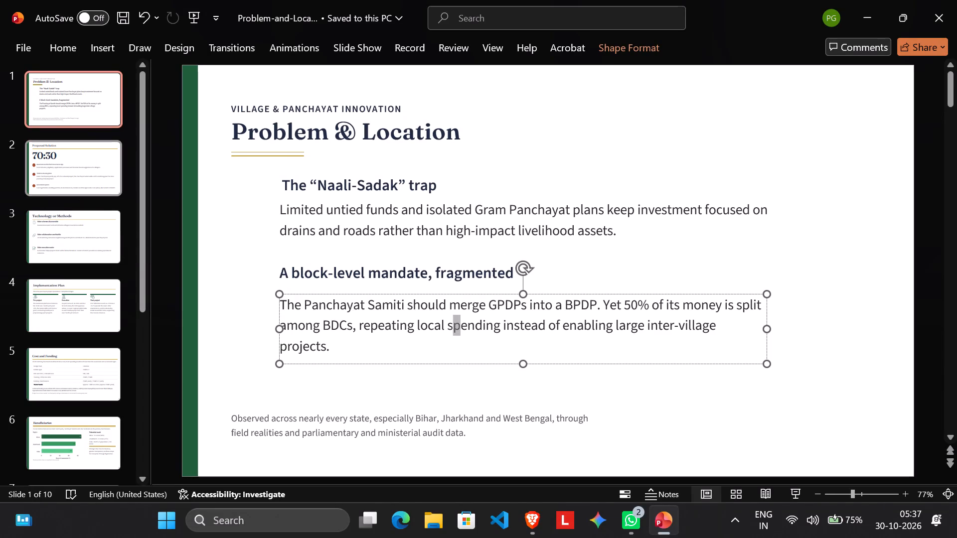
{"action": "left_click", "coordinate": [71, 264]}
{"action": "left_click", "coordinate": [82, 211]}
{"action": "left_click", "coordinate": [75, 175]}
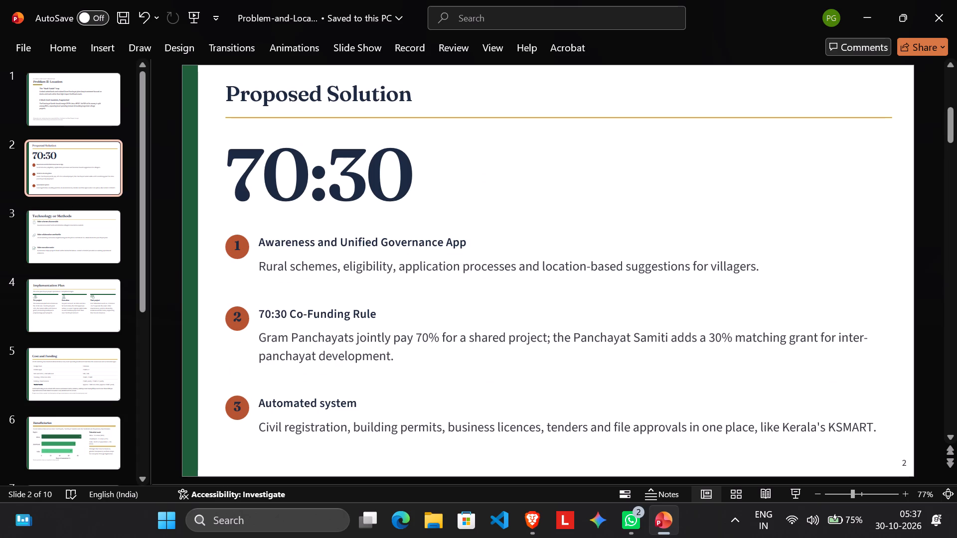
{"action": "left_click", "coordinate": [95, 244]}
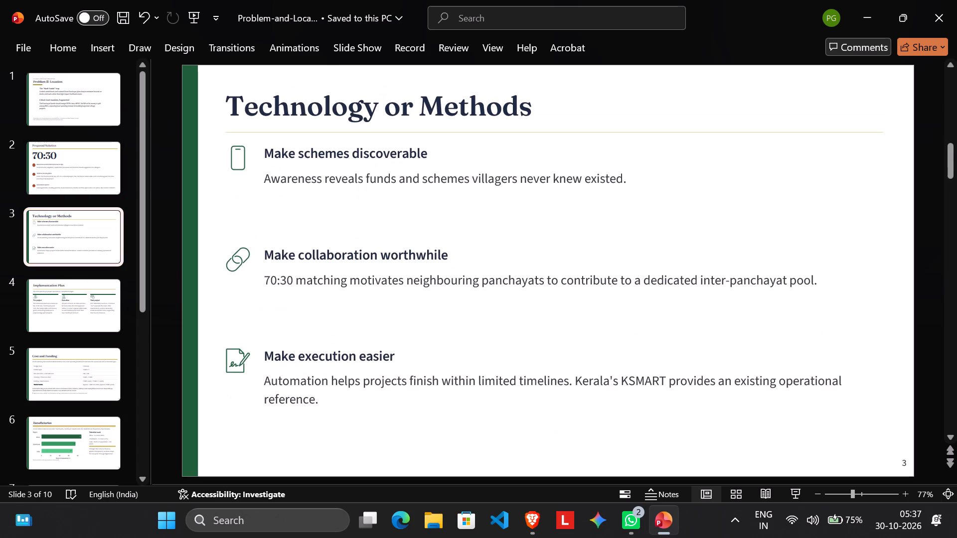
{"action": "left_click", "coordinate": [102, 310]}
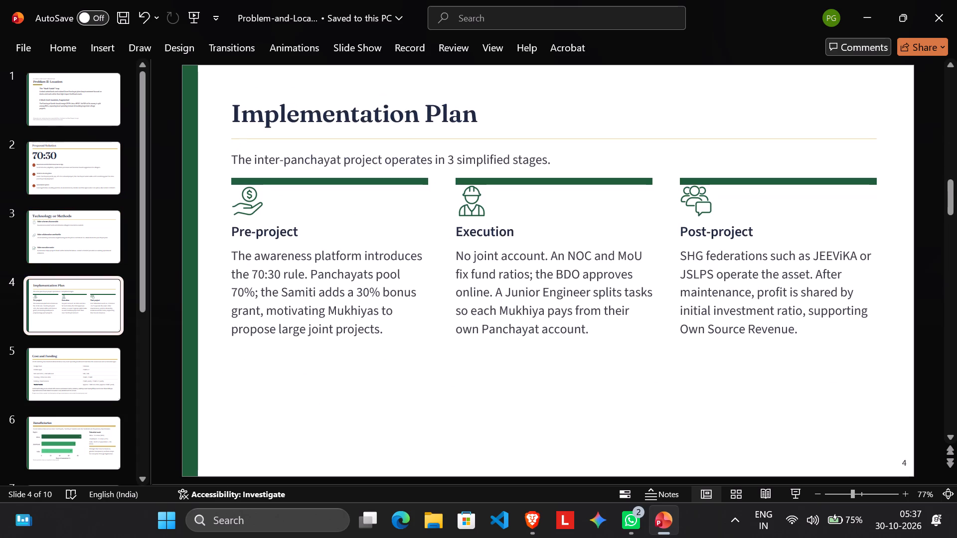
{"action": "left_click", "coordinate": [320, 216]}
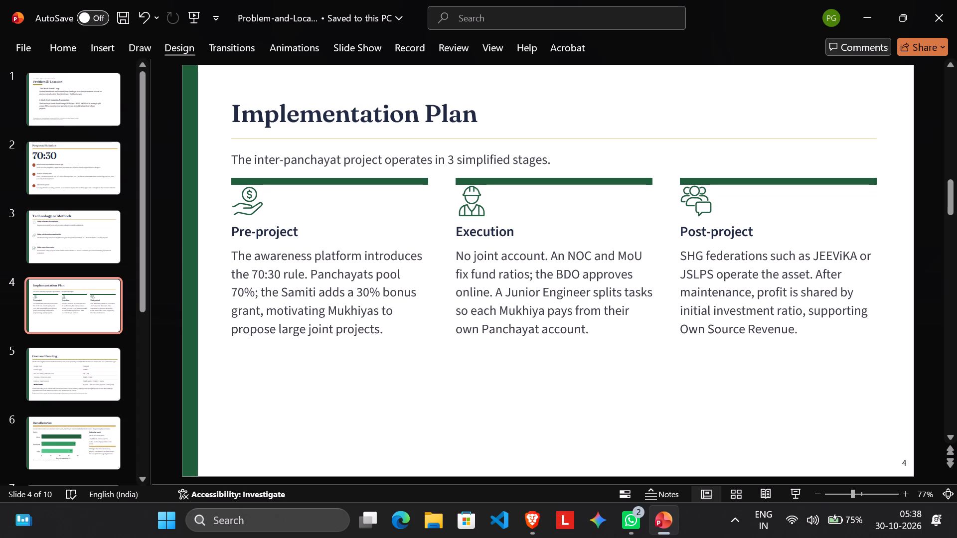
{"action": "left_click", "coordinate": [53, 56]}
{"action": "left_click", "coordinate": [339, 248]}
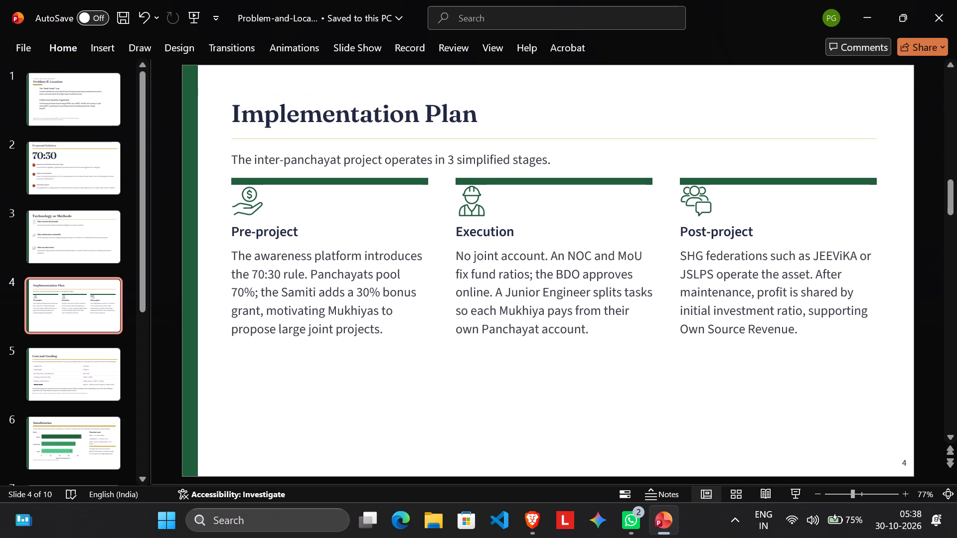
{"action": "left_click", "coordinate": [340, 195]}
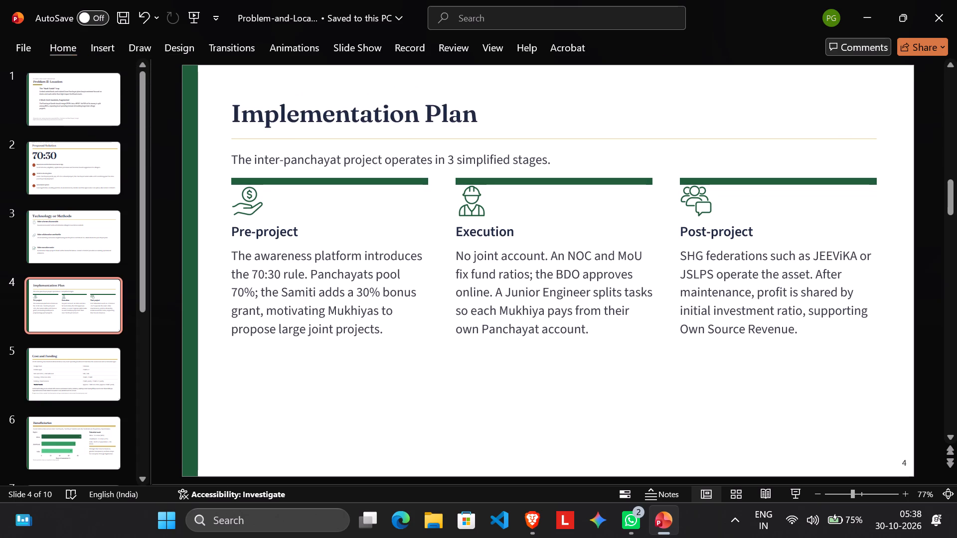
{"action": "left_click", "coordinate": [419, 209]}
{"action": "left_click", "coordinate": [275, 210]}
{"action": "left_click", "coordinate": [240, 206]}
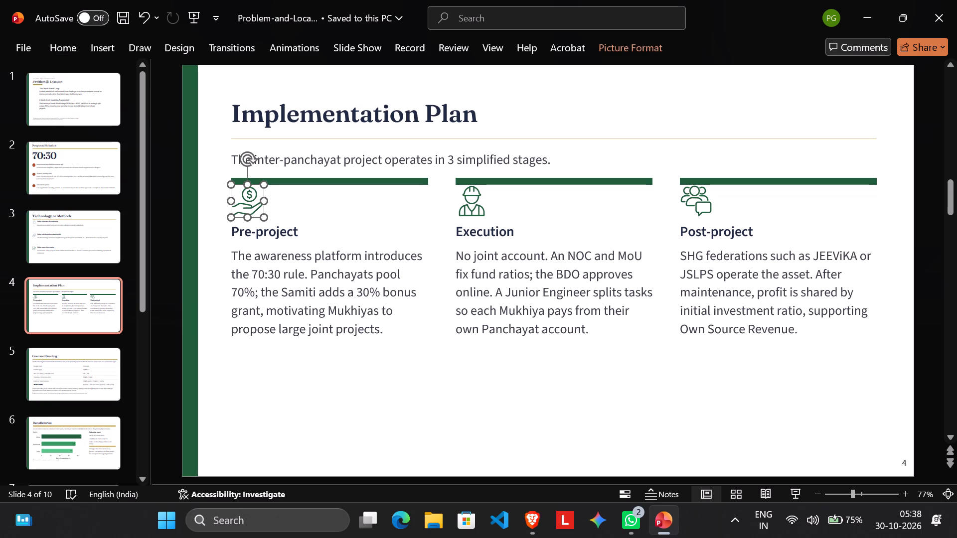
On slide 4, move the Pre-project, Execution and Post-project description paragraphs down, leaving a gap beneath their headings.
{"action": "left_click", "coordinate": [279, 248]}
{"action": "left_click", "coordinate": [316, 283]}
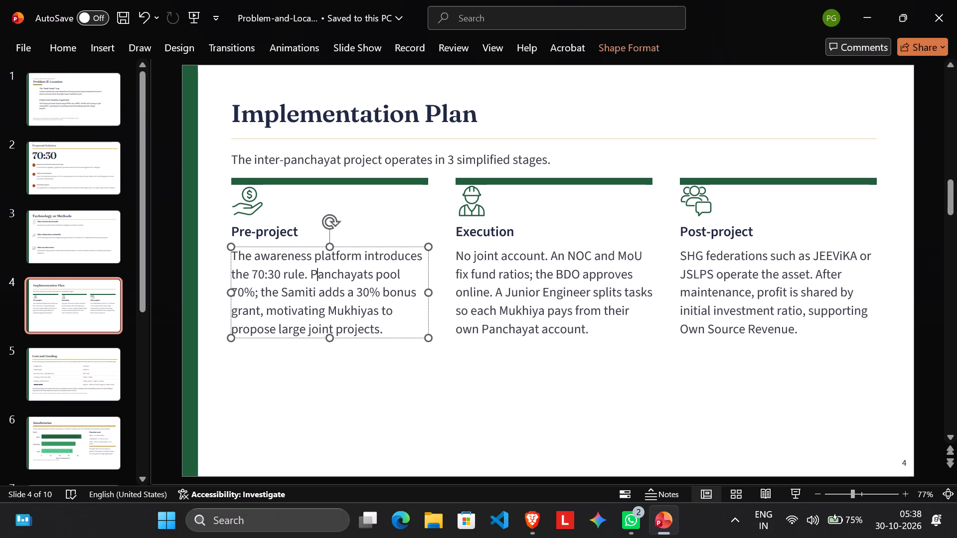
{"action": "left_click_drag", "start_coordinate": [336, 246], "coordinate": [338, 286]}
{"action": "left_click", "coordinate": [566, 277]}
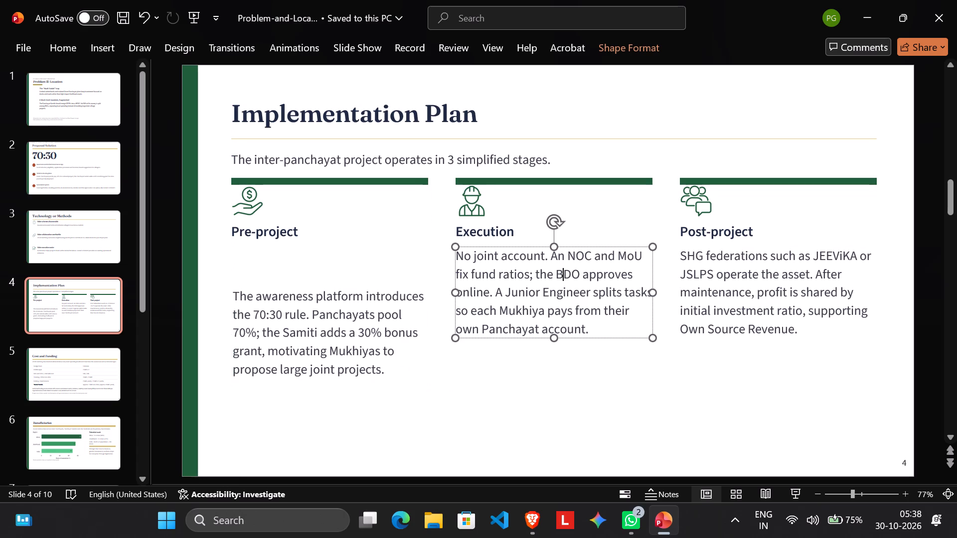
{"action": "left_click_drag", "start_coordinate": [559, 247], "coordinate": [558, 250]}
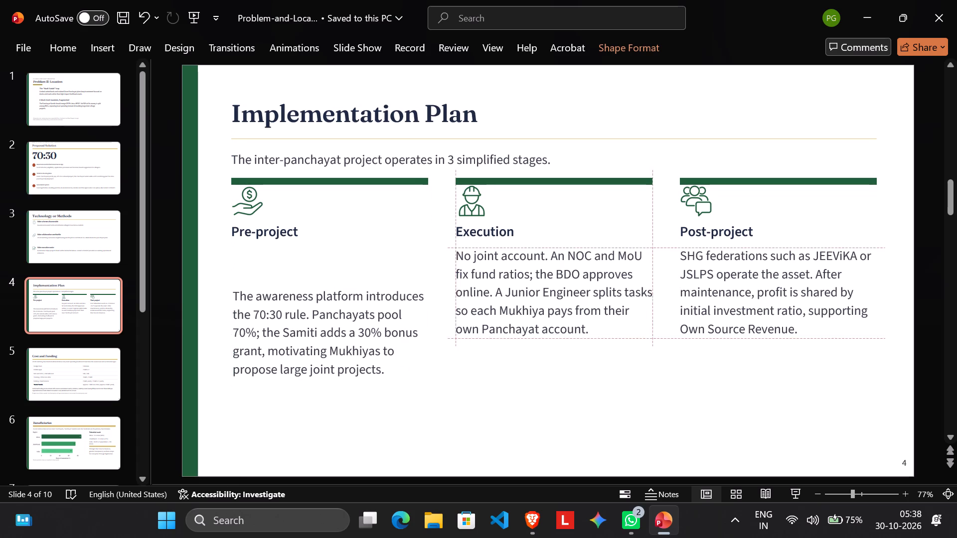
{"action": "left_click_drag", "start_coordinate": [558, 250], "coordinate": [554, 295]}
{"action": "left_click", "coordinate": [773, 290]}
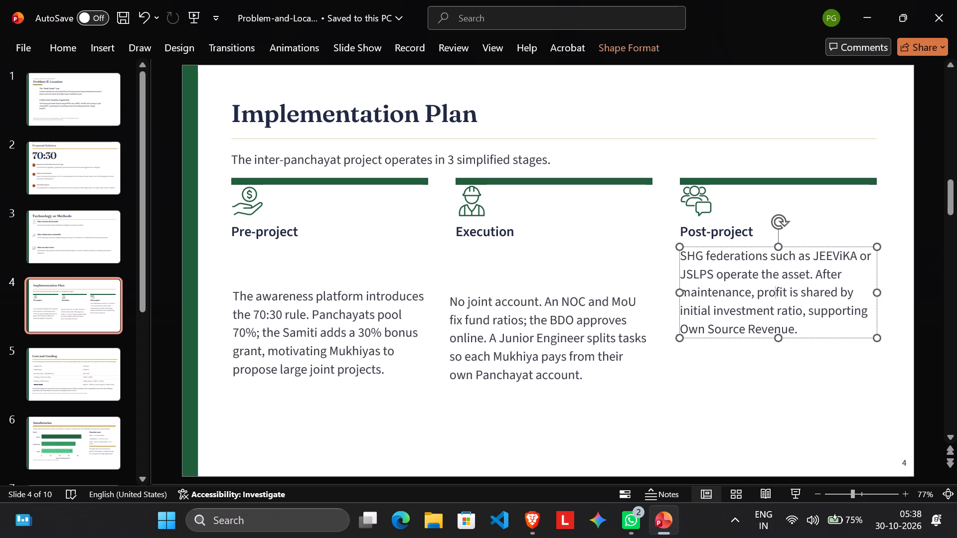
{"action": "left_click_drag", "start_coordinate": [789, 246], "coordinate": [789, 288]}
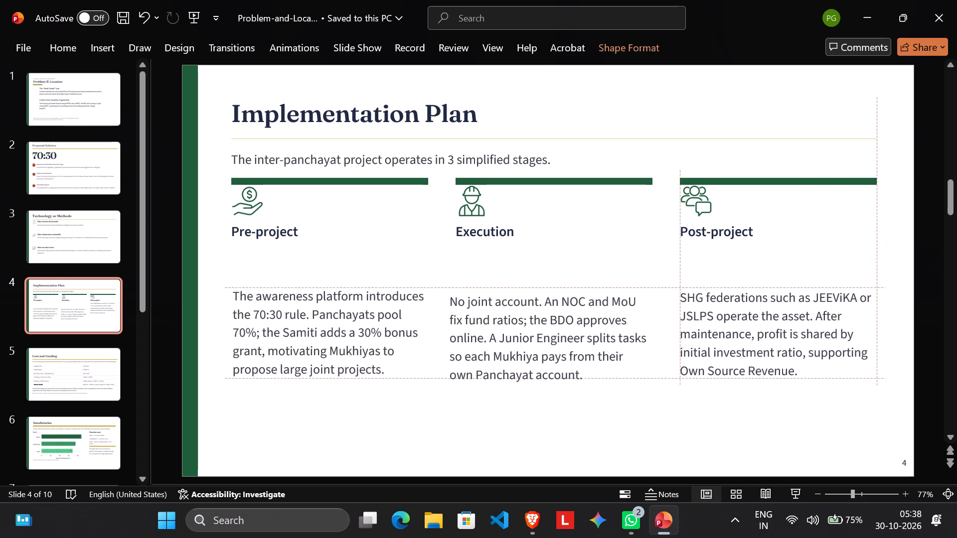
{"action": "left_click_drag", "start_coordinate": [789, 288], "coordinate": [791, 286]}
Nudge the Execution and Post-project description paragraphs up so they are level with the Pre-project paragraph.
{"action": "left_click", "coordinate": [552, 325]}
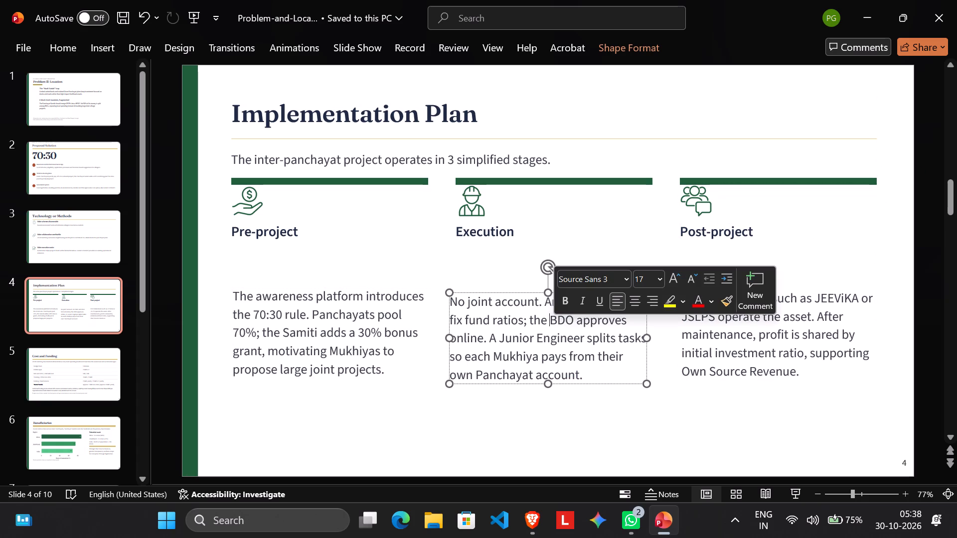
{"action": "left_click_drag", "start_coordinate": [523, 291], "coordinate": [523, 292]}
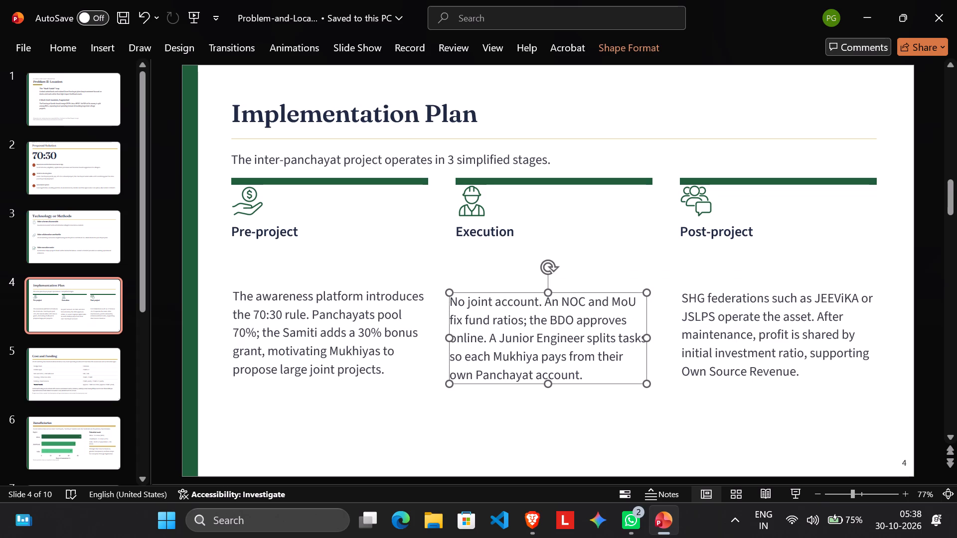
{"action": "left_click_drag", "start_coordinate": [523, 292], "coordinate": [526, 285]}
{"action": "left_click", "coordinate": [766, 321]}
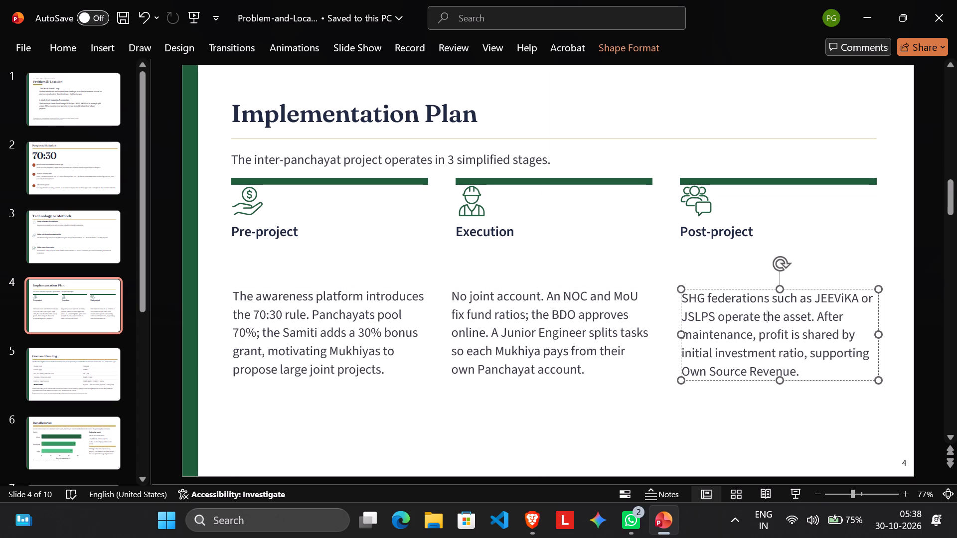
{"action": "left_click", "coordinate": [750, 290]}
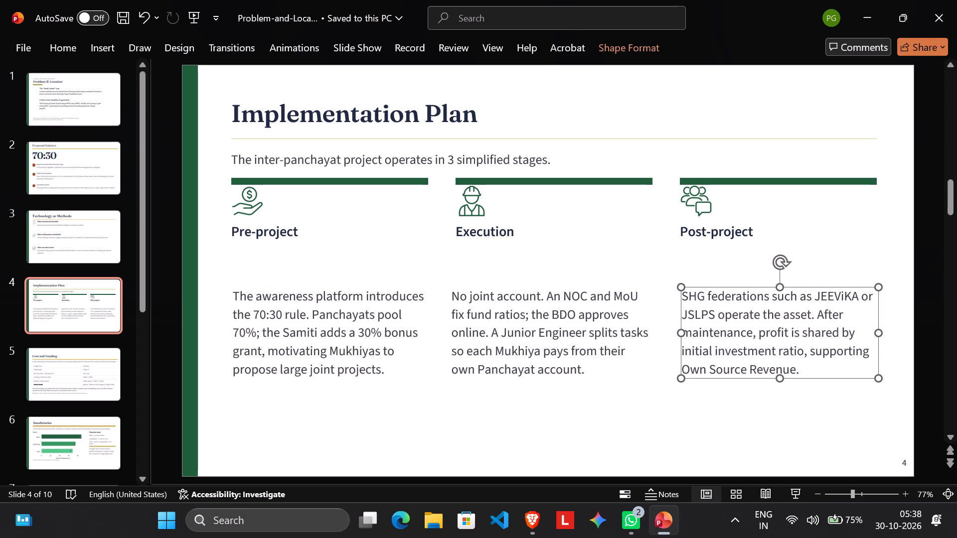
On slide 4, move the Post-project, Execution and Pre-project headings down, closer to their description paragraphs.
{"action": "left_click", "coordinate": [700, 204]}
{"action": "left_click", "coordinate": [717, 235]}
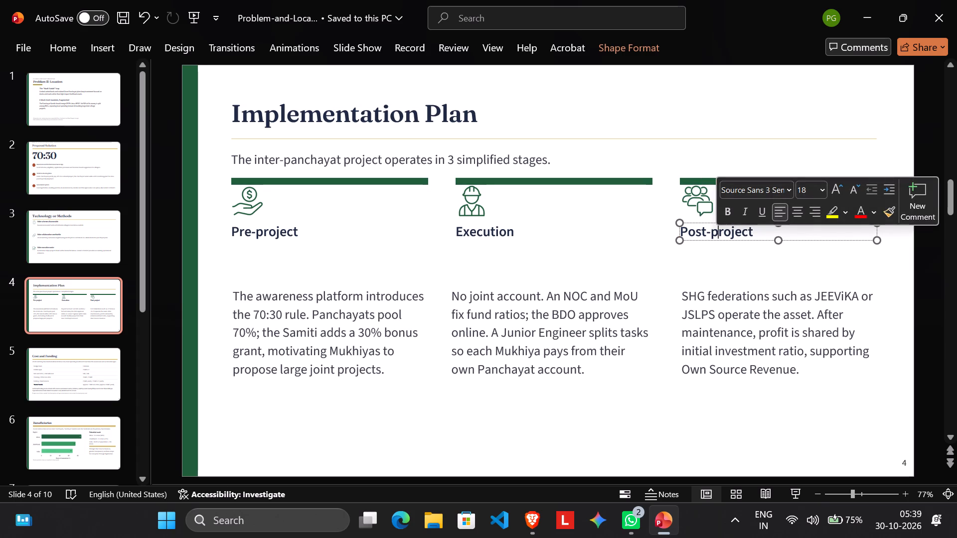
{"action": "left_click_drag", "start_coordinate": [768, 238], "coordinate": [768, 261]}
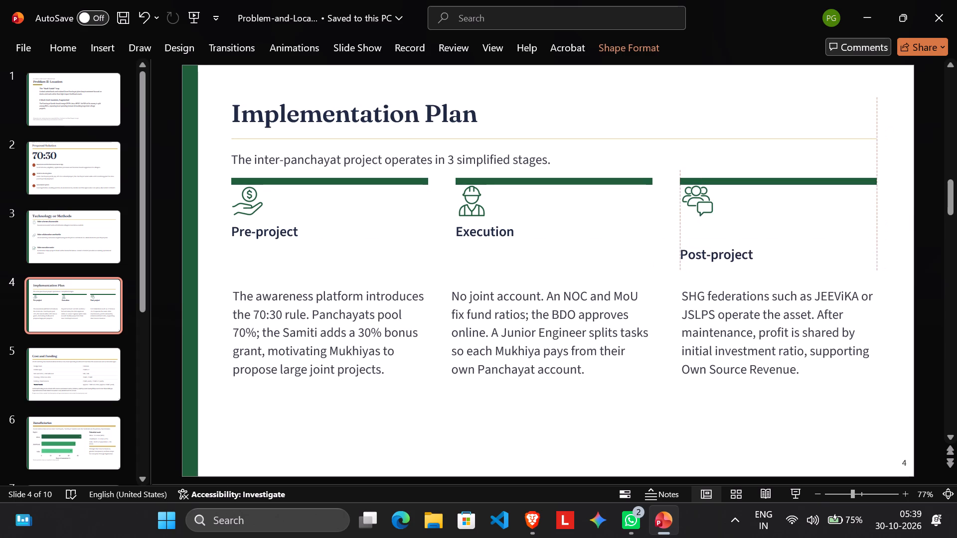
{"action": "left_click_drag", "start_coordinate": [768, 261], "coordinate": [771, 265]}
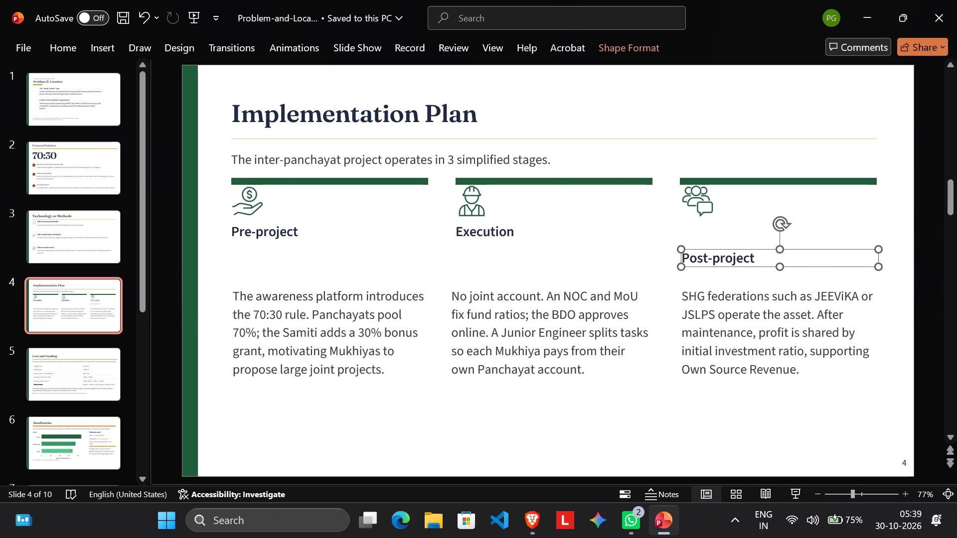
{"action": "left_click", "coordinate": [501, 233]}
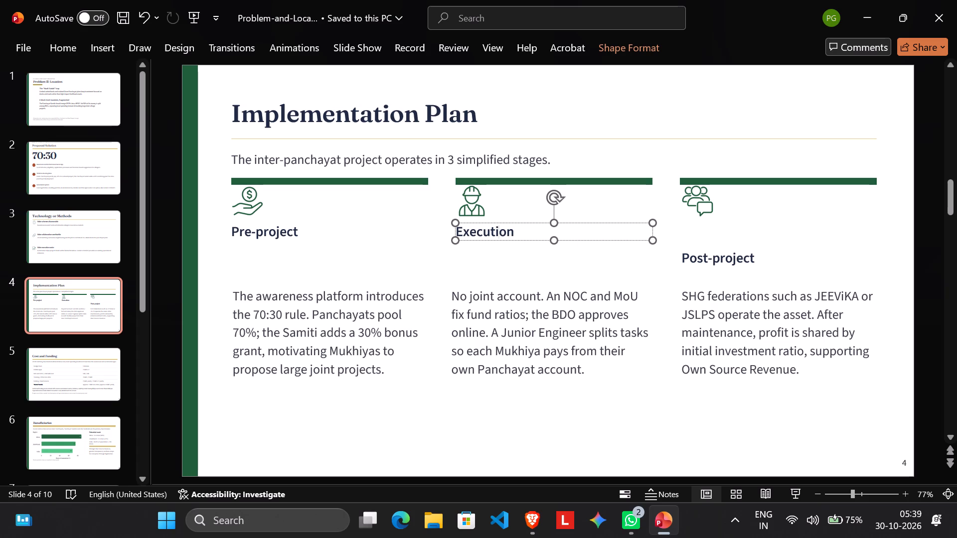
{"action": "left_click_drag", "start_coordinate": [491, 240], "coordinate": [491, 268]}
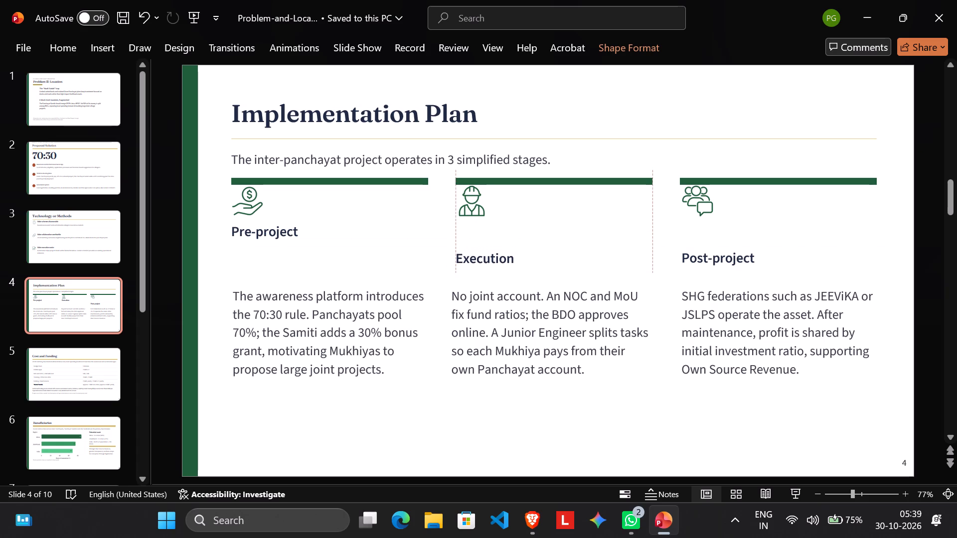
{"action": "left_click_drag", "start_coordinate": [491, 268], "coordinate": [491, 270]}
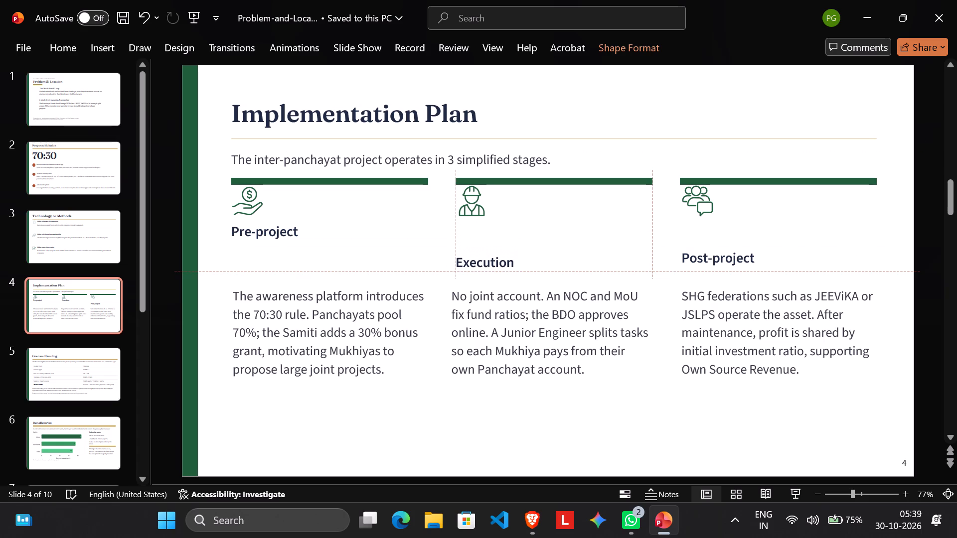
{"action": "left_click_drag", "start_coordinate": [491, 270], "coordinate": [493, 268]}
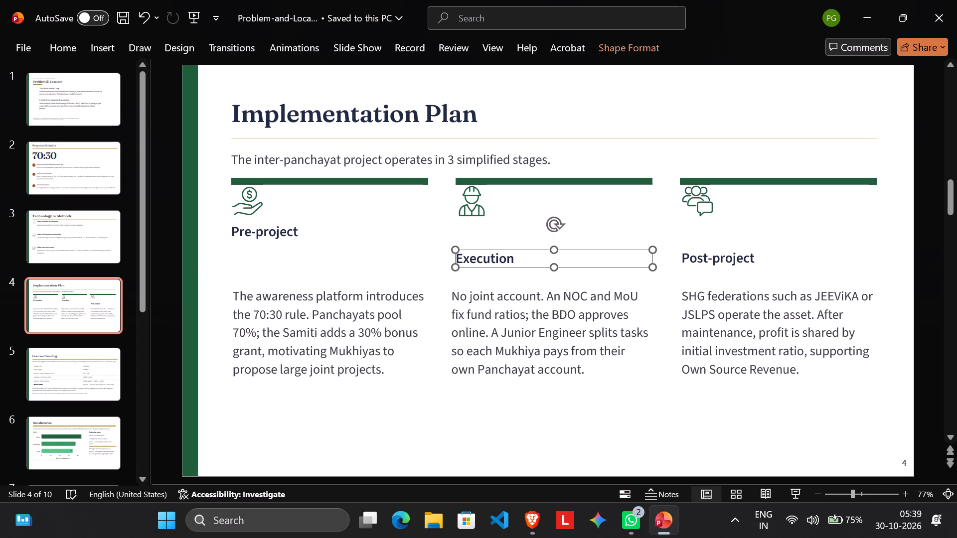
{"action": "left_click", "coordinate": [261, 248]}
{"action": "left_click", "coordinate": [270, 236]}
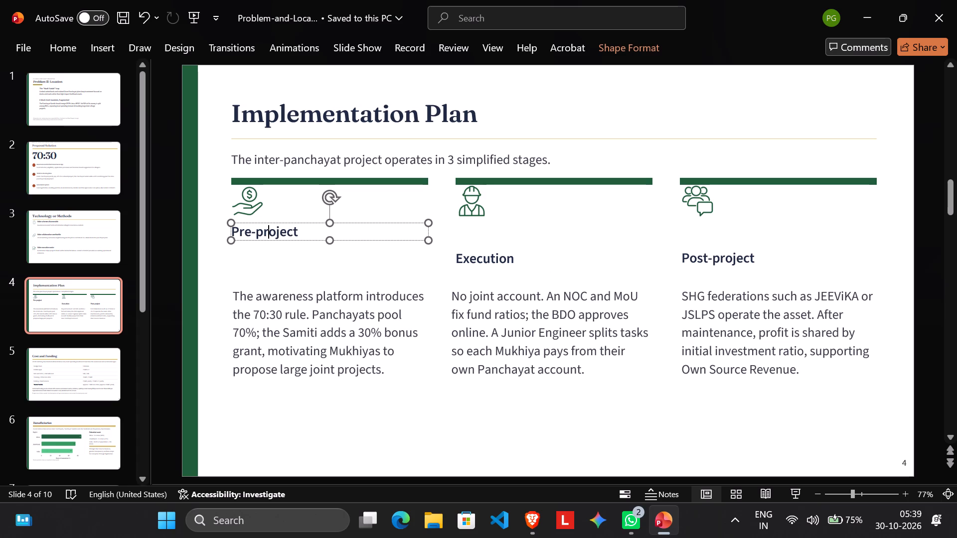
{"action": "left_click_drag", "start_coordinate": [324, 236], "coordinate": [333, 248]}
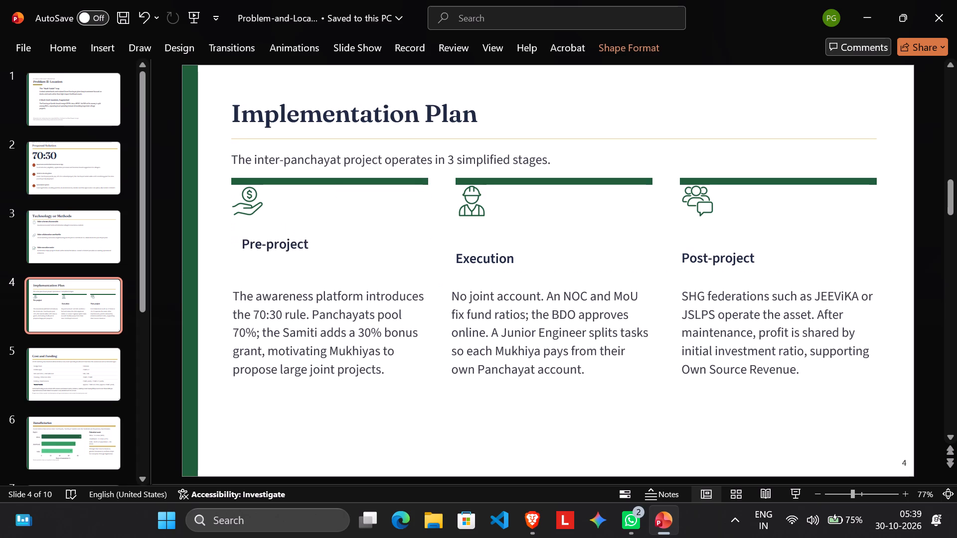
{"action": "left_click_drag", "start_coordinate": [333, 248], "coordinate": [331, 258]}
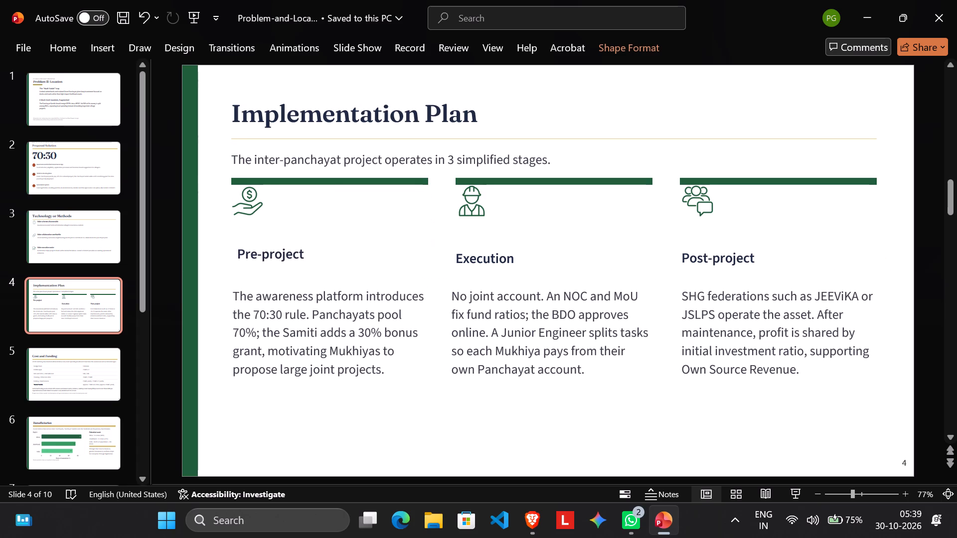
{"action": "left_click_drag", "start_coordinate": [331, 258], "coordinate": [330, 261]}
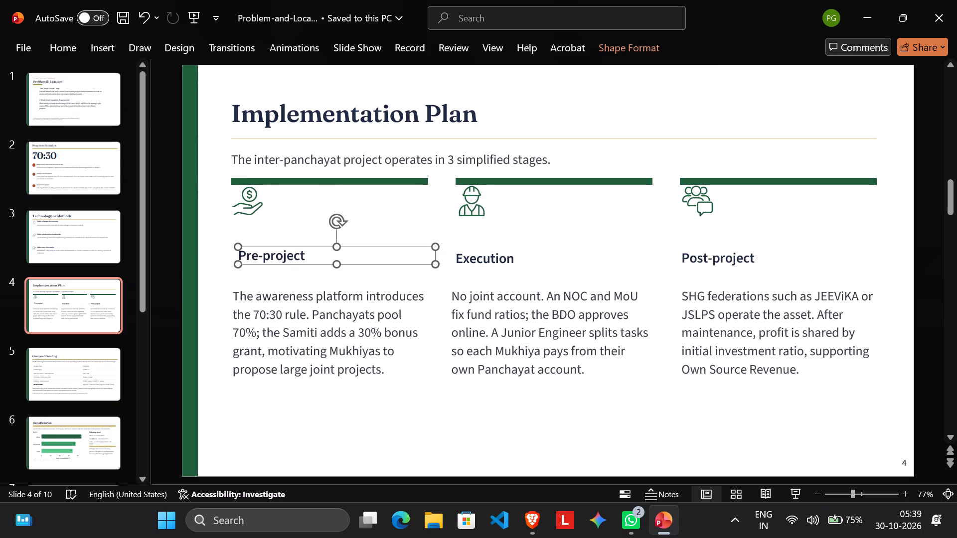
Move the hand-with-coin, hard-hat worker and people icons down and slightly right, placing each just above its column heading.
{"action": "left_click", "coordinate": [255, 212]}
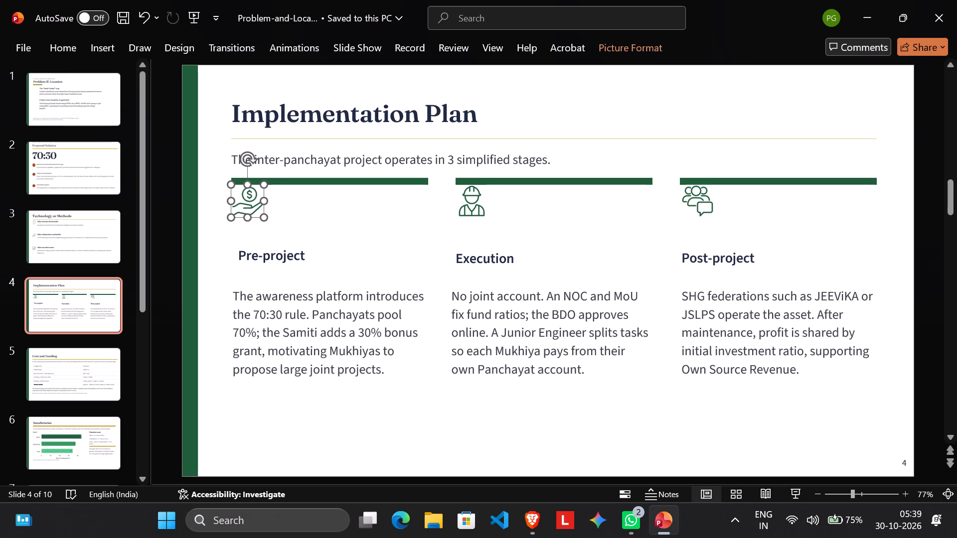
{"action": "left_click_drag", "start_coordinate": [251, 212], "coordinate": [286, 227]}
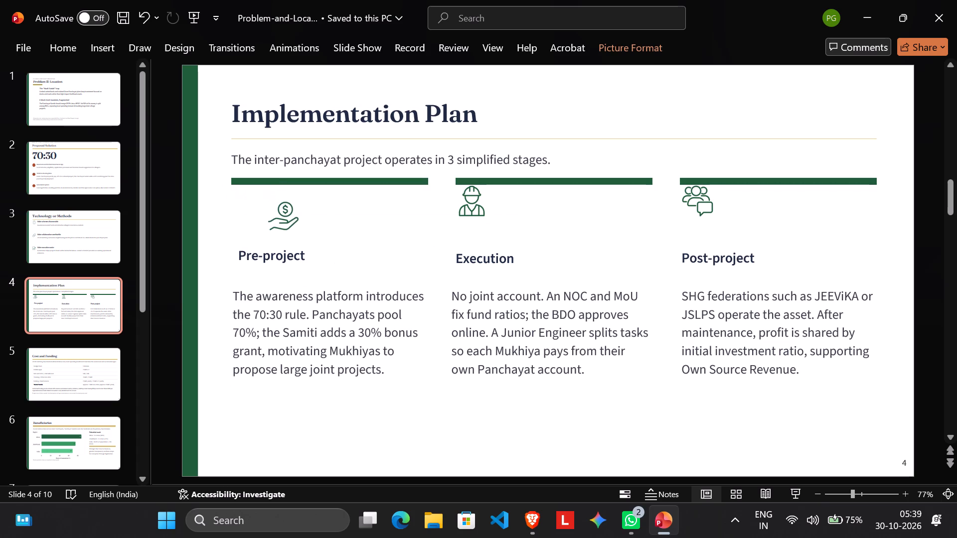
{"action": "left_click_drag", "start_coordinate": [286, 227], "coordinate": [286, 228]}
{"action": "left_click", "coordinate": [477, 204]}
{"action": "left_click_drag", "start_coordinate": [477, 203], "coordinate": [485, 218]}
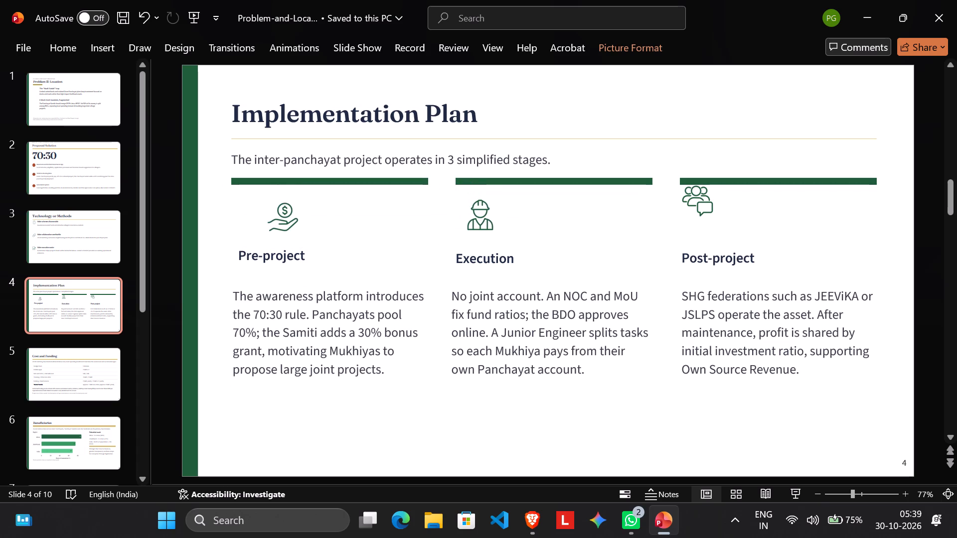
{"action": "left_click_drag", "start_coordinate": [485, 218], "coordinate": [497, 220]}
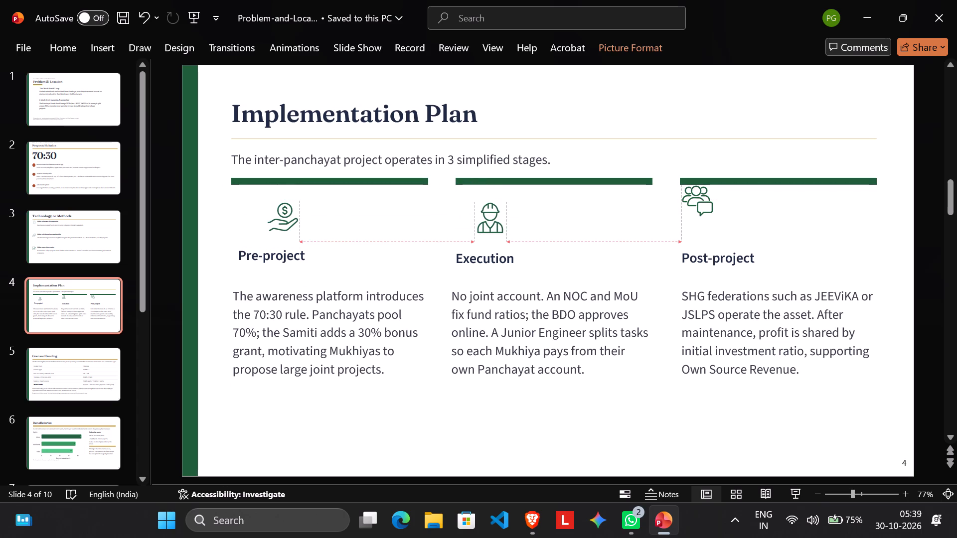
{"action": "left_click_drag", "start_coordinate": [497, 220], "coordinate": [495, 222]}
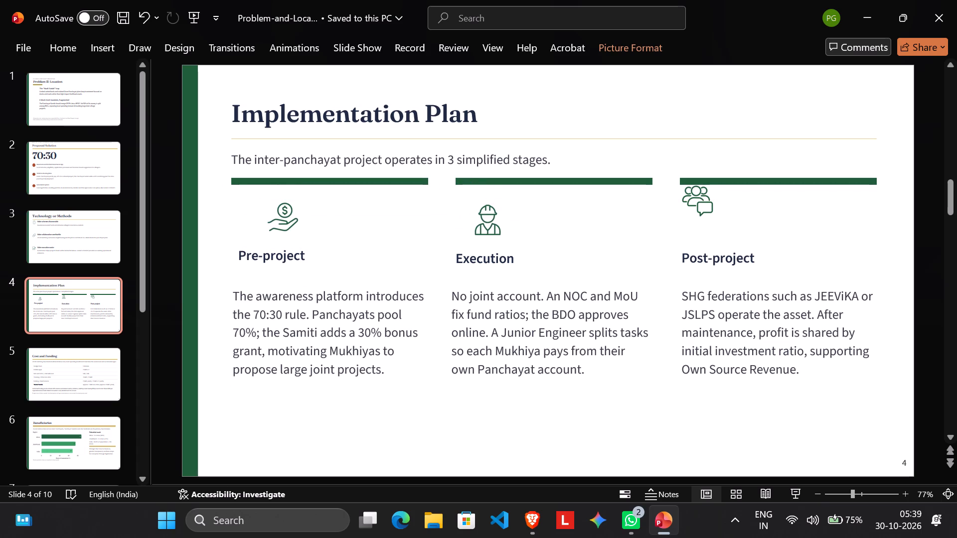
{"action": "left_click_drag", "start_coordinate": [495, 222], "coordinate": [497, 222]}
{"action": "left_click", "coordinate": [703, 199]}
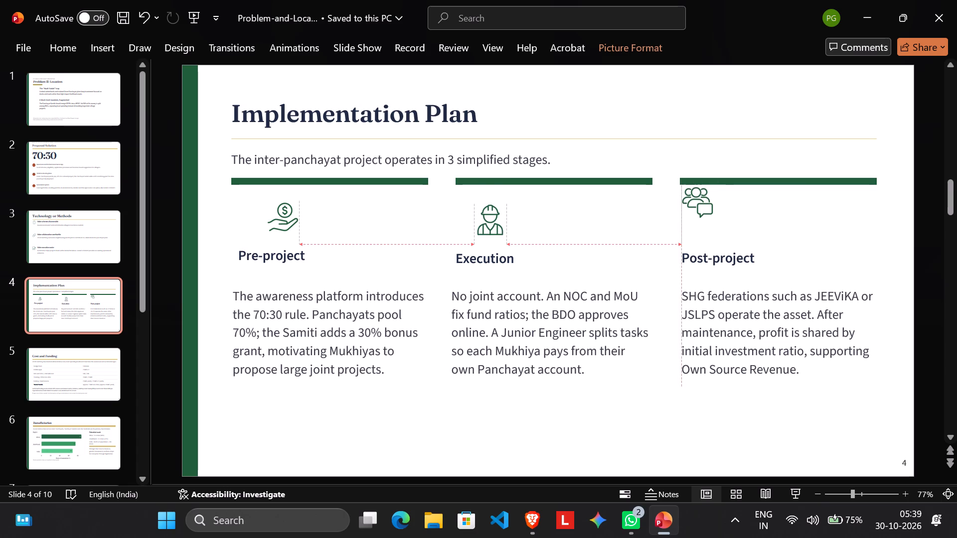
{"action": "left_click_drag", "start_coordinate": [703, 203], "coordinate": [718, 225]}
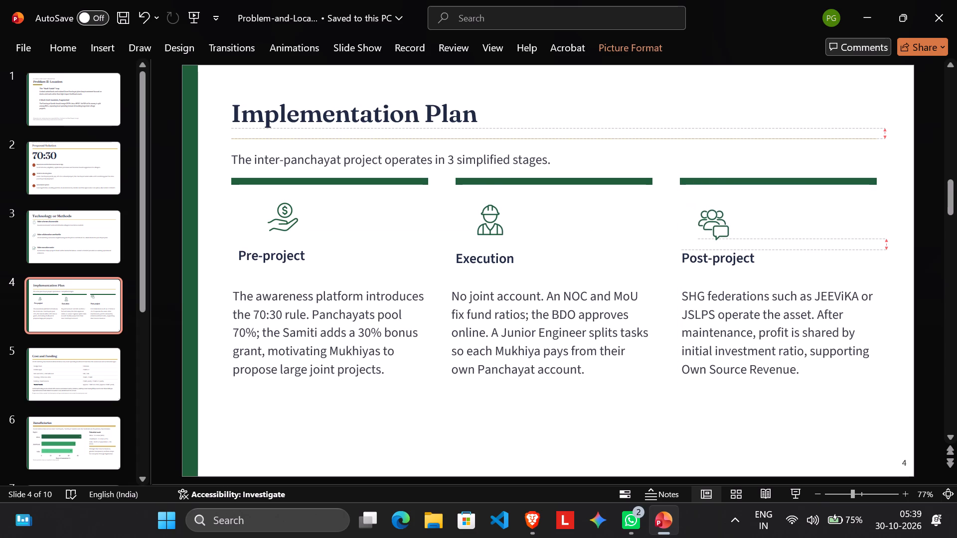
{"action": "left_click_drag", "start_coordinate": [718, 225], "coordinate": [718, 229]}
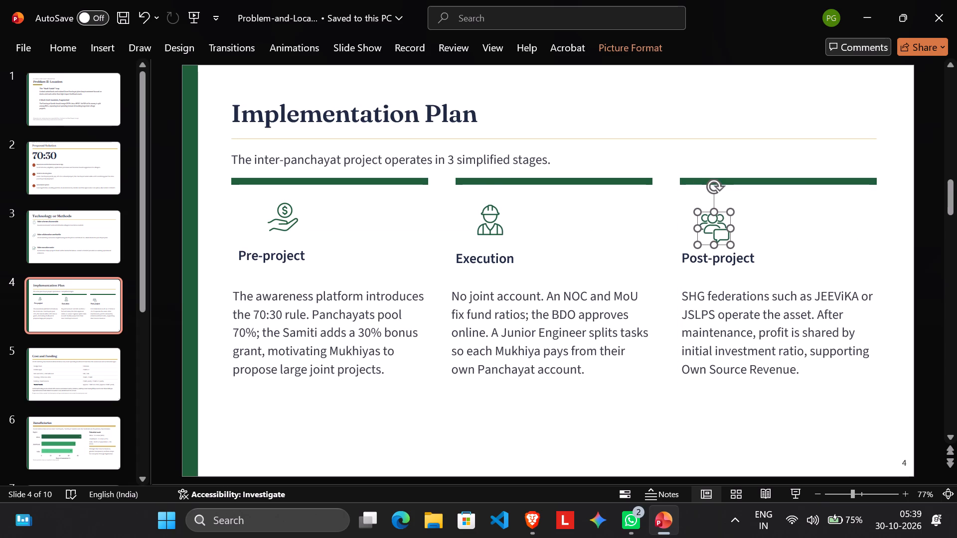
Add an empty line after the sentence “The inter-panchayat project operates in 3 simplified stages.”.
{"action": "left_click", "coordinate": [569, 162]}
{"action": "left_click", "coordinate": [540, 162]}
{"action": "left_click", "coordinate": [564, 158]}
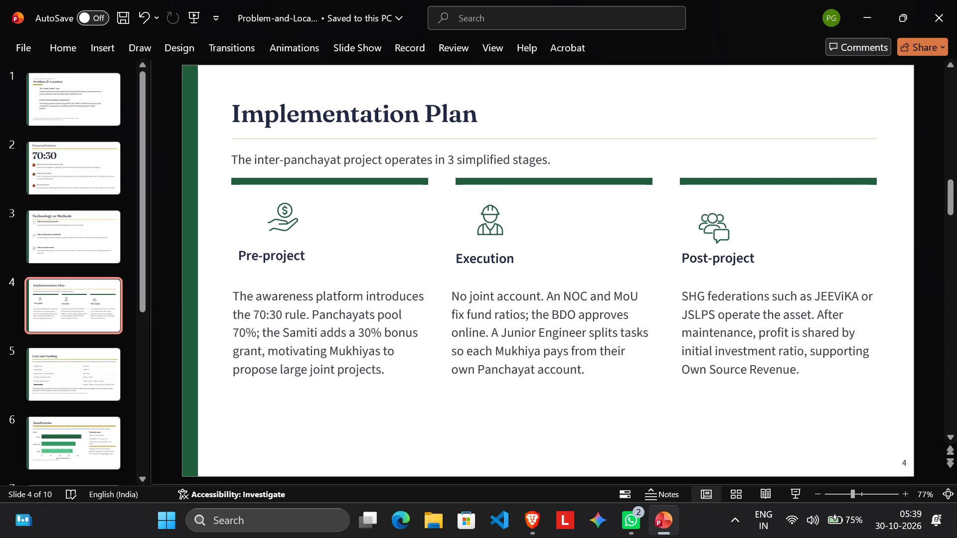
{"action": "left_click", "coordinate": [559, 158]}
{"action": "left_click", "coordinate": [553, 159]}
{"action": "left_click", "coordinate": [542, 160]}
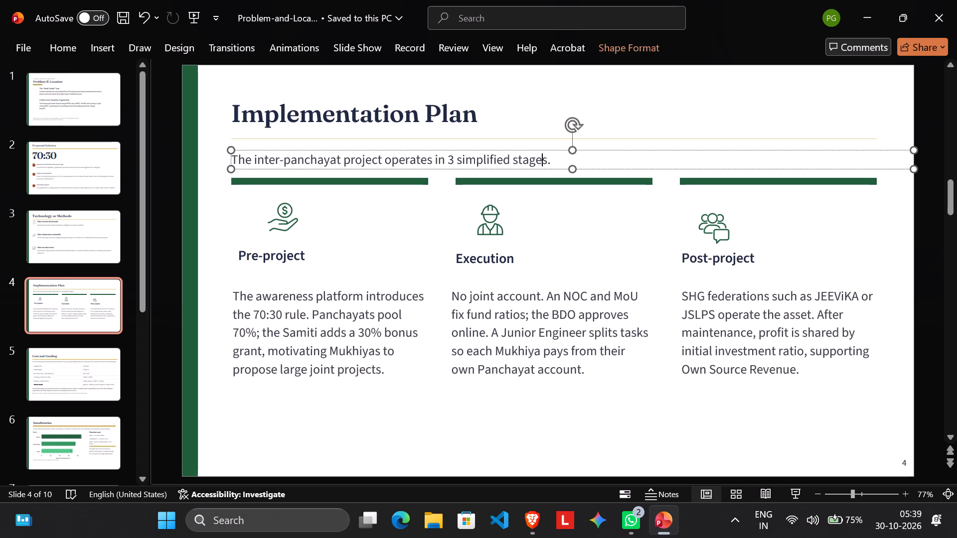
{"action": "key", "text": "Right"}
{"action": "key", "text": "Right"}
{"action": "key", "text": "Return"}
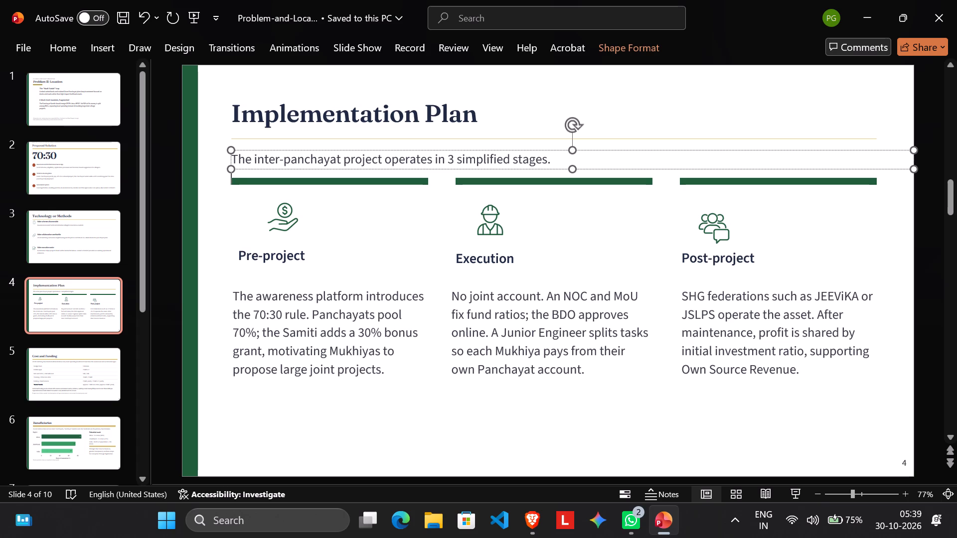
{"action": "left_click", "coordinate": [604, 425]}
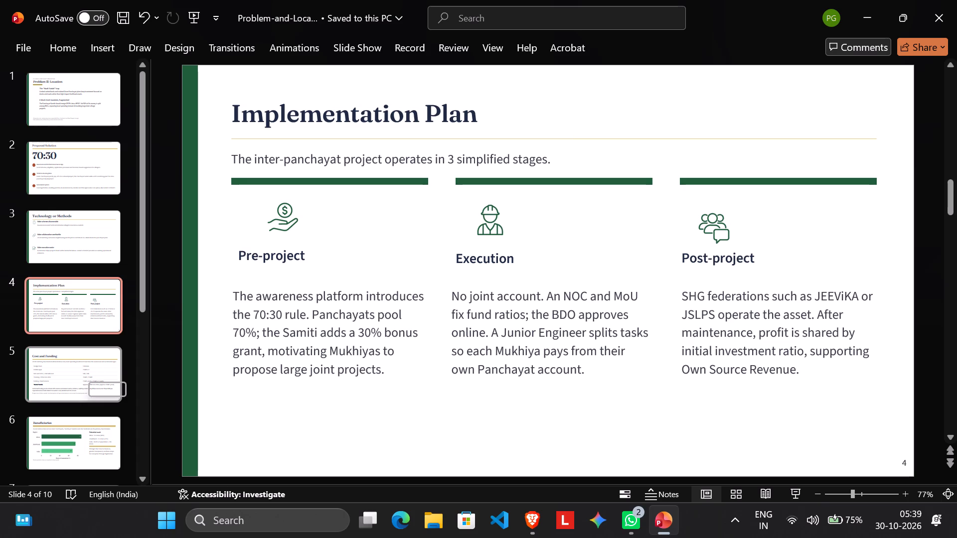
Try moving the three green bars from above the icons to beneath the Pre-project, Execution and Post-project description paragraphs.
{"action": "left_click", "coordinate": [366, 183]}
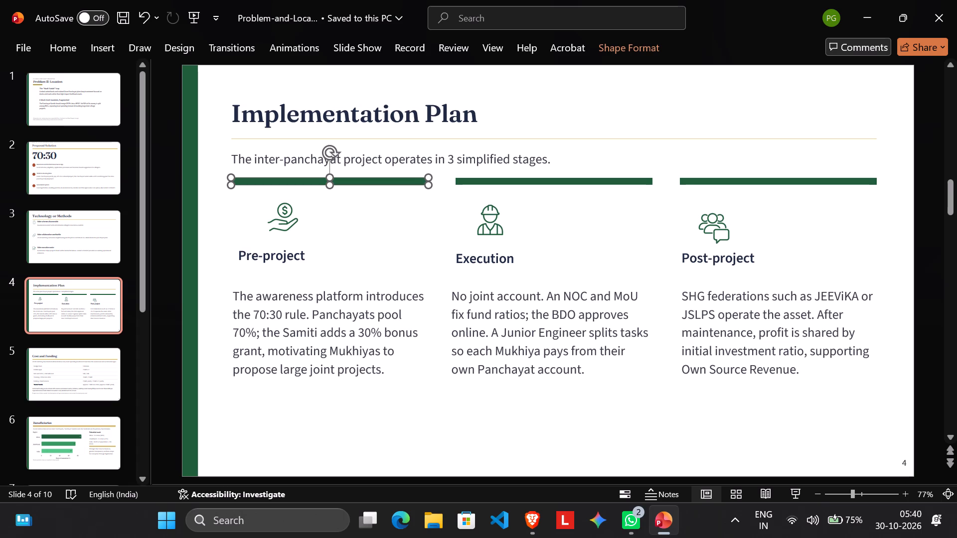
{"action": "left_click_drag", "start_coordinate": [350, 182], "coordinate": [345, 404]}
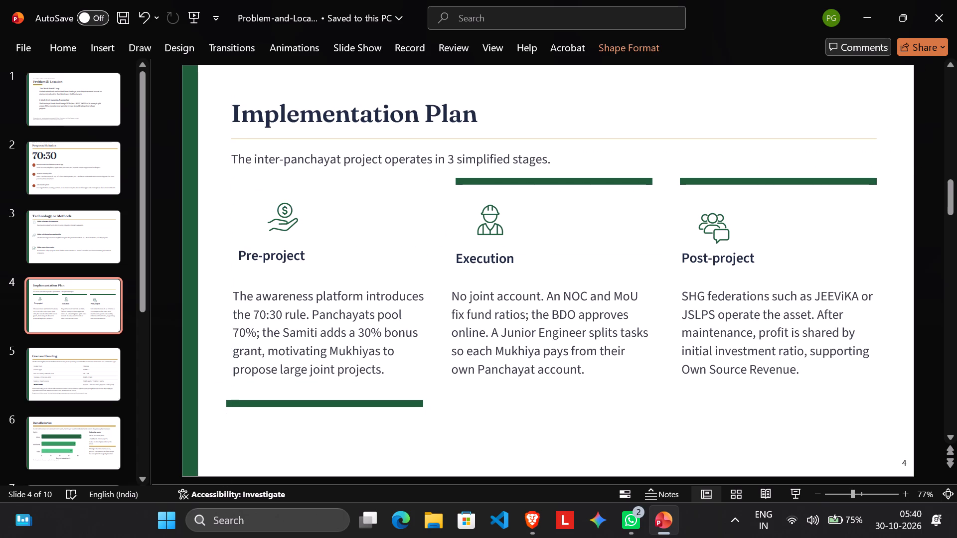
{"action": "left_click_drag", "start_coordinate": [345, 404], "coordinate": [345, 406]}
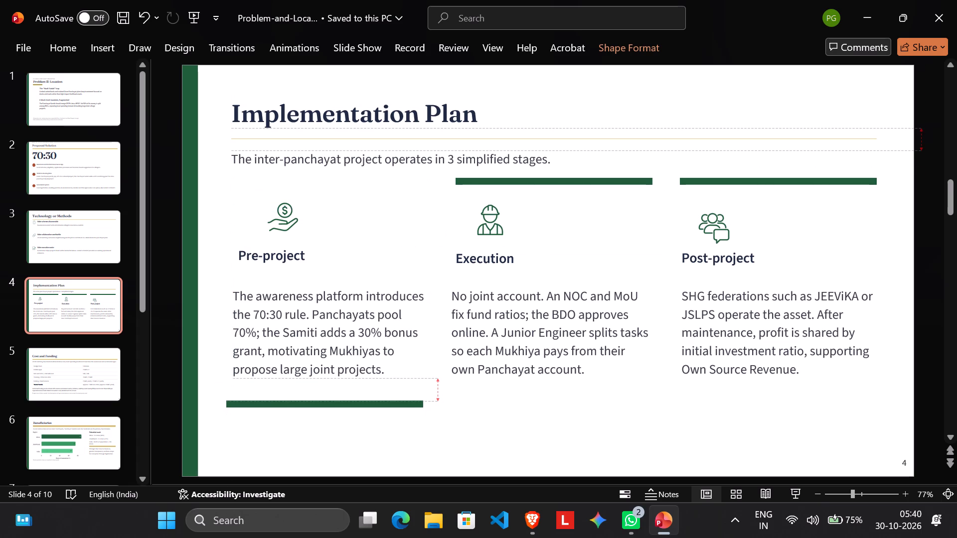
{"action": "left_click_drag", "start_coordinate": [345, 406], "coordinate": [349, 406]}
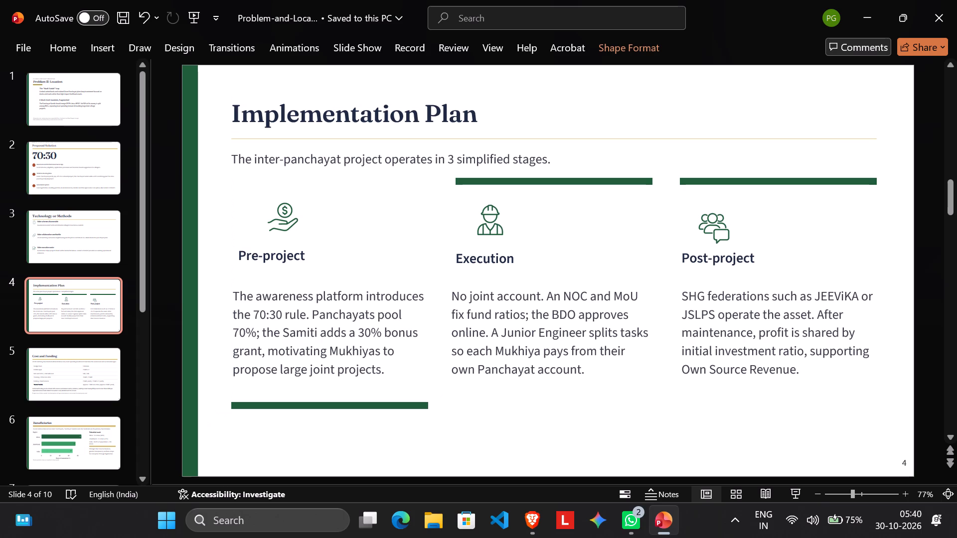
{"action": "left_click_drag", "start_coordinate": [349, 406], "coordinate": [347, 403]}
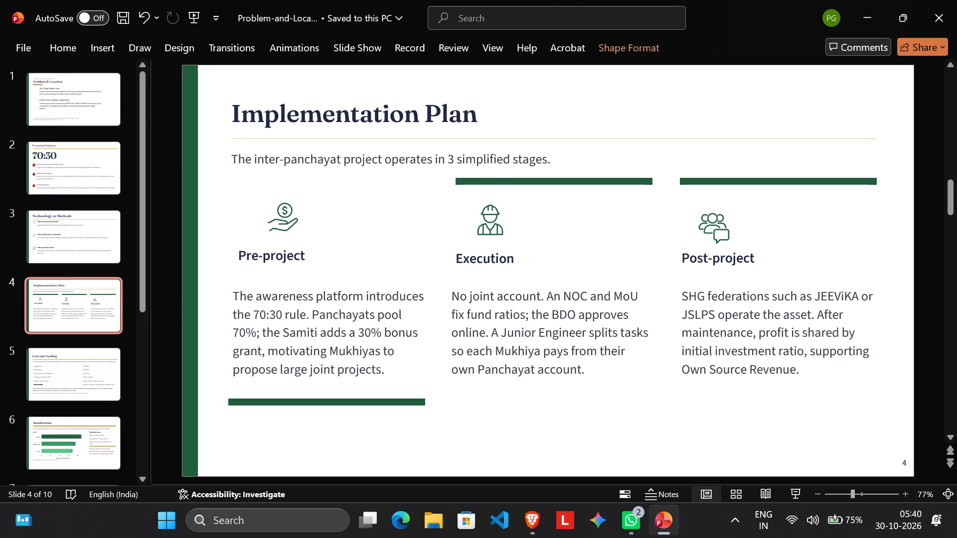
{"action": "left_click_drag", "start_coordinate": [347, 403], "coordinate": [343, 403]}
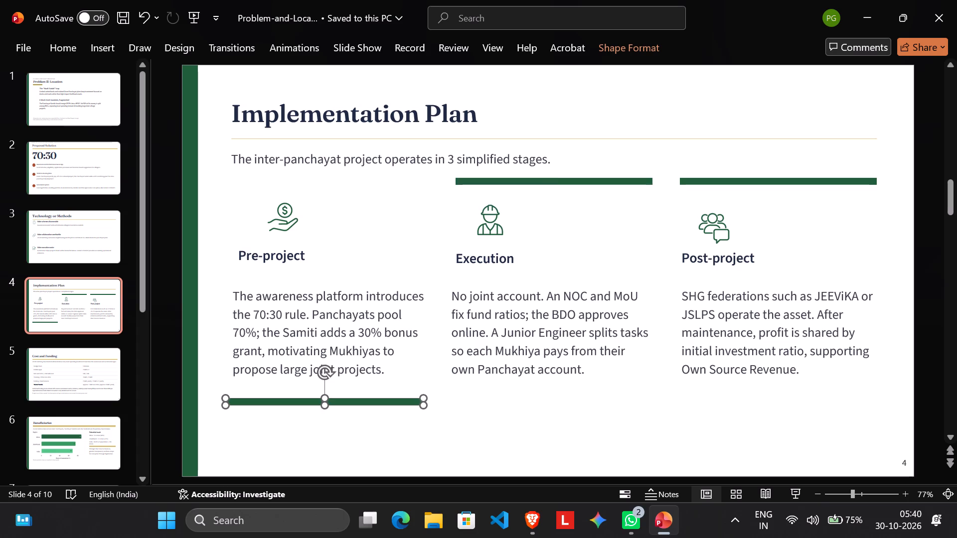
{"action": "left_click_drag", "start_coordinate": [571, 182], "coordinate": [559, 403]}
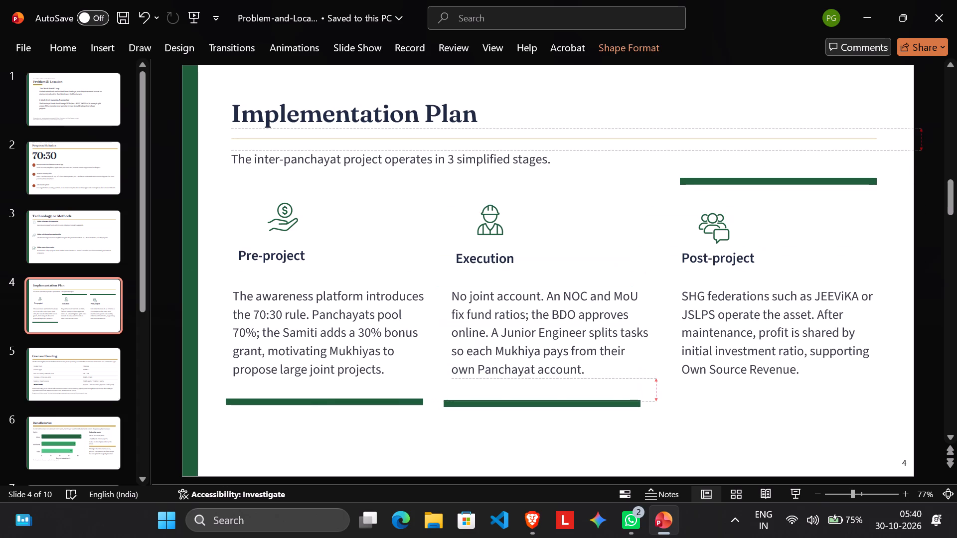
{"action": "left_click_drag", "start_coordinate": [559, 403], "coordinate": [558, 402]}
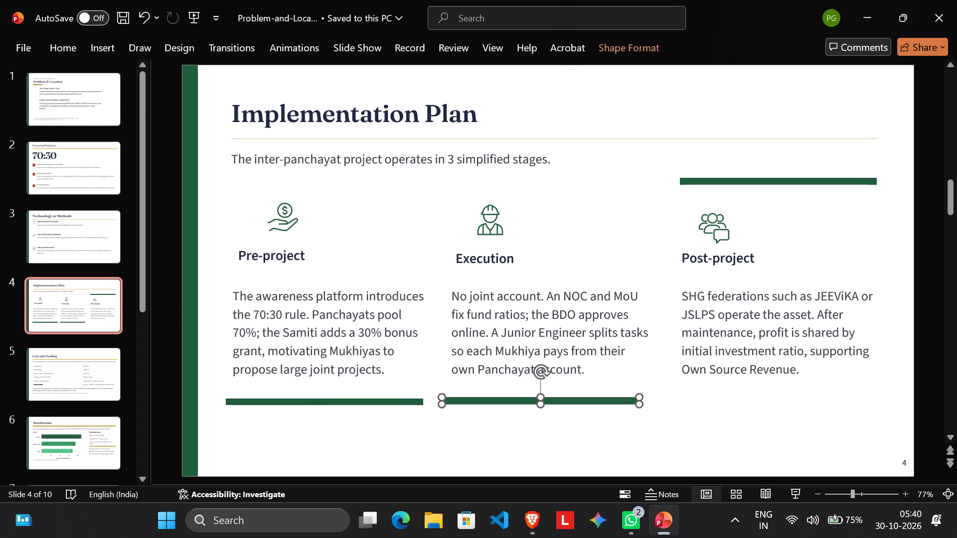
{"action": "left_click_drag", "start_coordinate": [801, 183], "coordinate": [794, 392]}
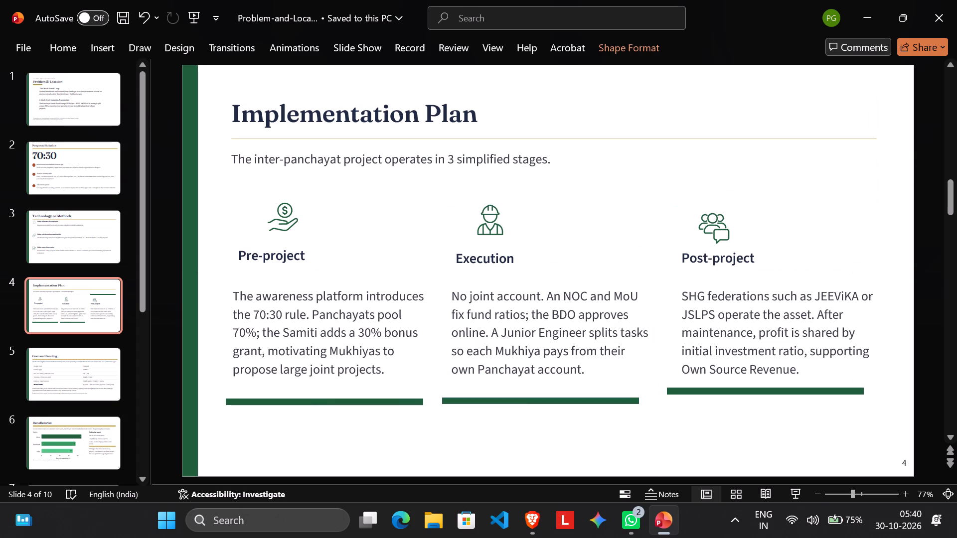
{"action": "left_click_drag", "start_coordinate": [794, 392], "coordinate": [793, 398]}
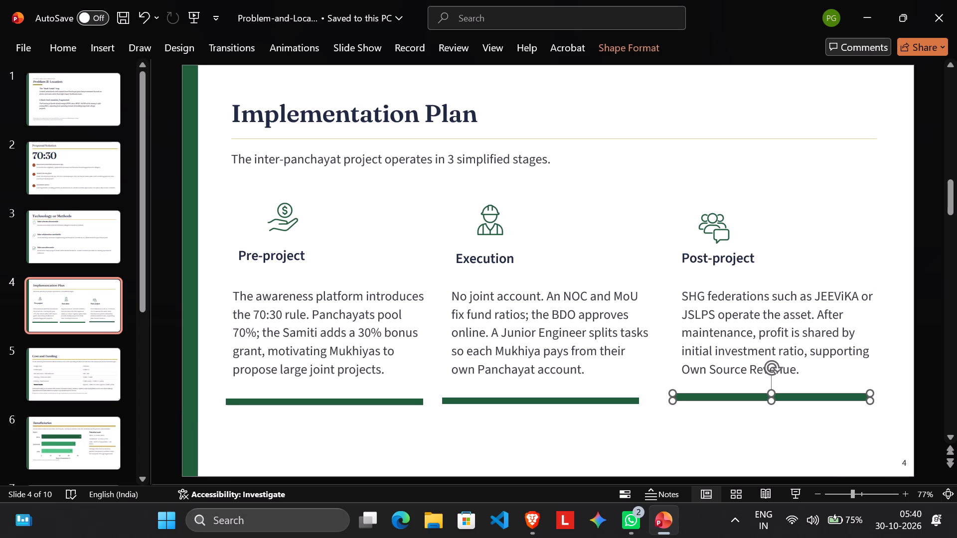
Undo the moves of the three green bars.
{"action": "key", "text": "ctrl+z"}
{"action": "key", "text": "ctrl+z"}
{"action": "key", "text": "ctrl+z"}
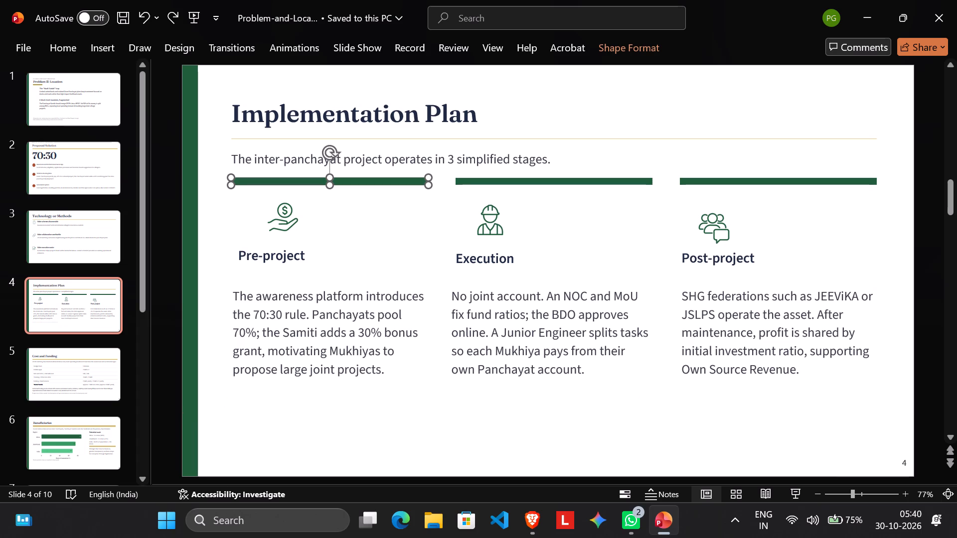
Review the layout of the Cost and Funding, Beneficiaries and Timeline slides.
{"action": "left_click", "coordinate": [576, 252]}
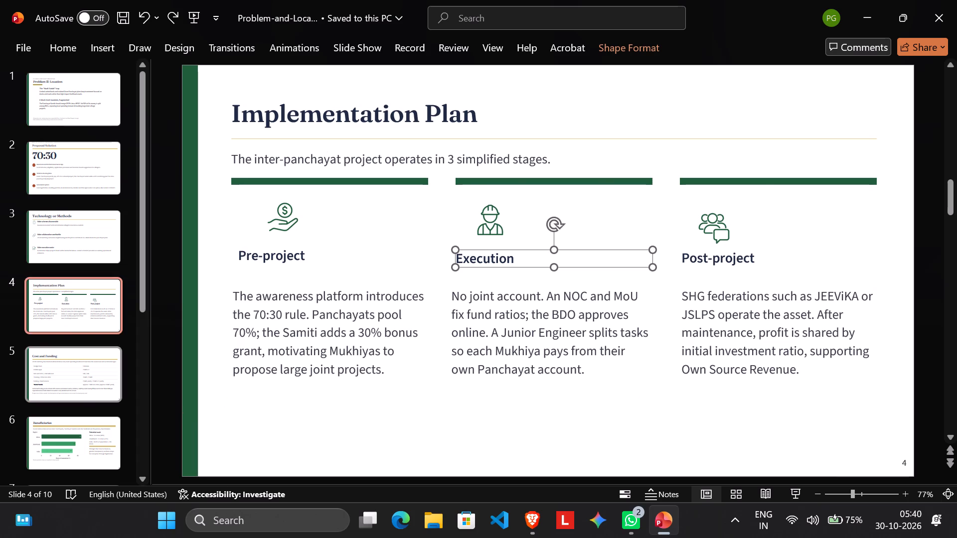
{"action": "left_click", "coordinate": [88, 381]}
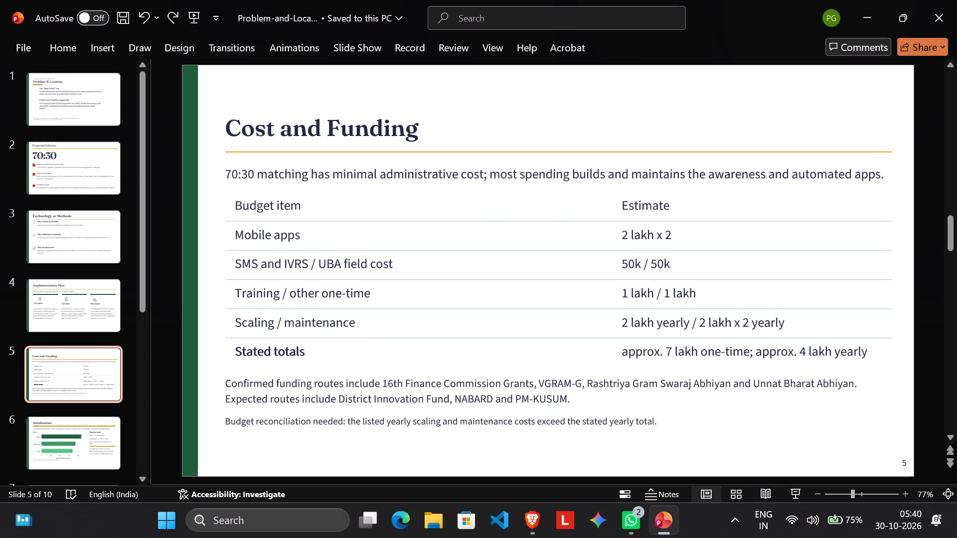
{"action": "left_click", "coordinate": [78, 442]}
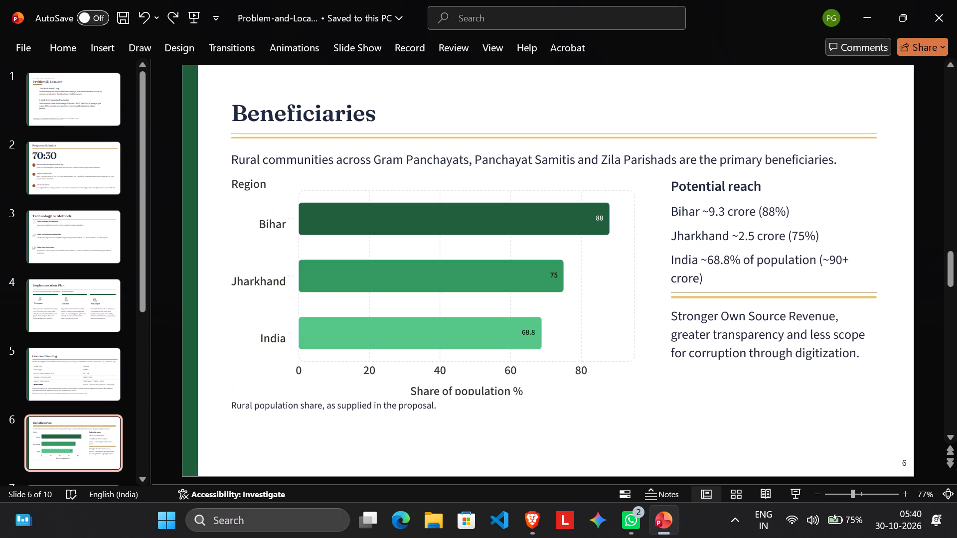
{"action": "scroll", "coordinate": [108, 377], "scroll_direction": "down", "scroll_amount": 3}
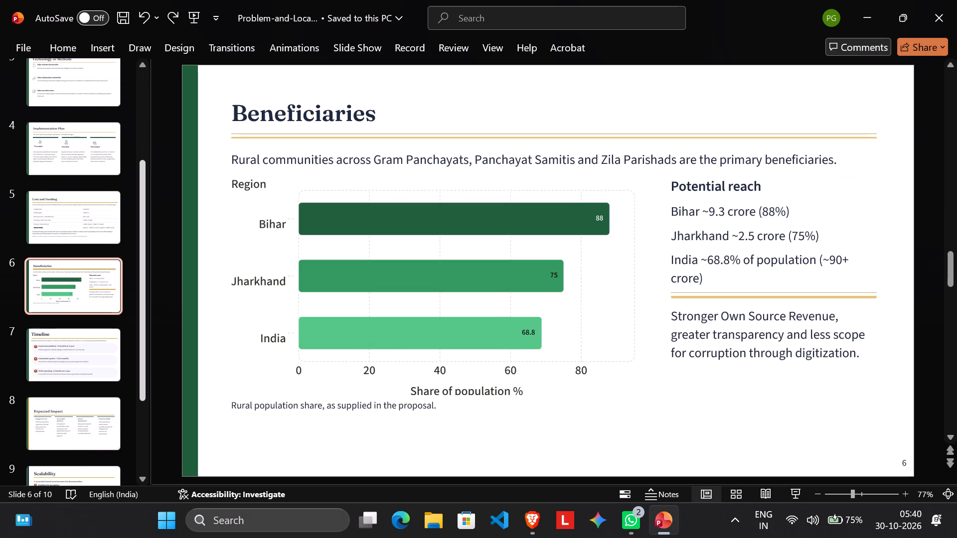
{"action": "left_click", "coordinate": [108, 370]}
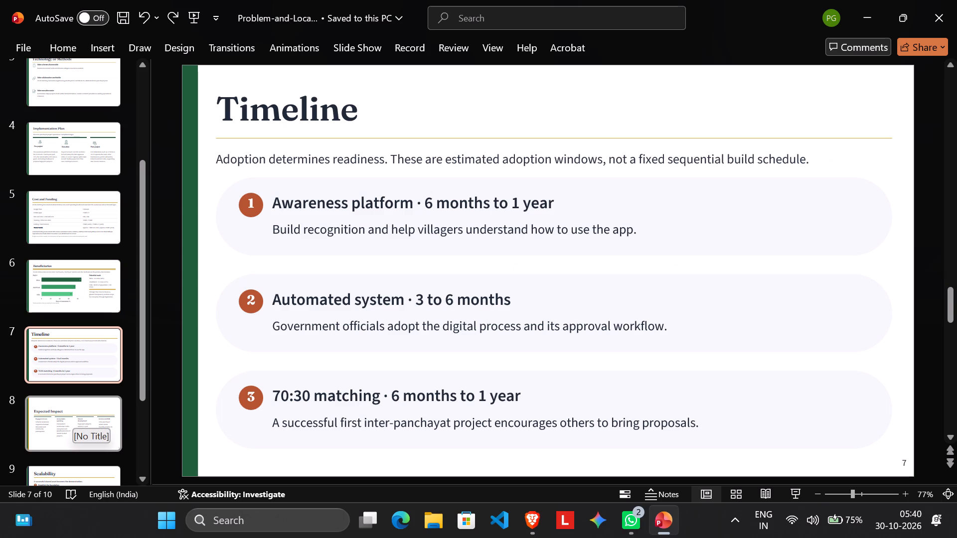
On the Expected Impact slide, move the Engaged citizens and Accountable spending descriptions down to the same level, leaving a gap below their headings.
{"action": "left_click", "coordinate": [62, 427]}
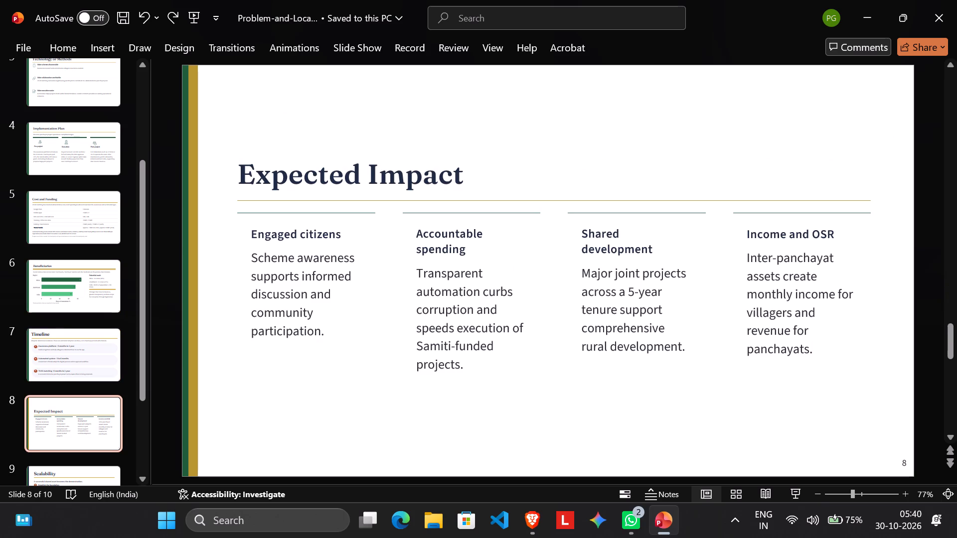
{"action": "left_click", "coordinate": [259, 238]}
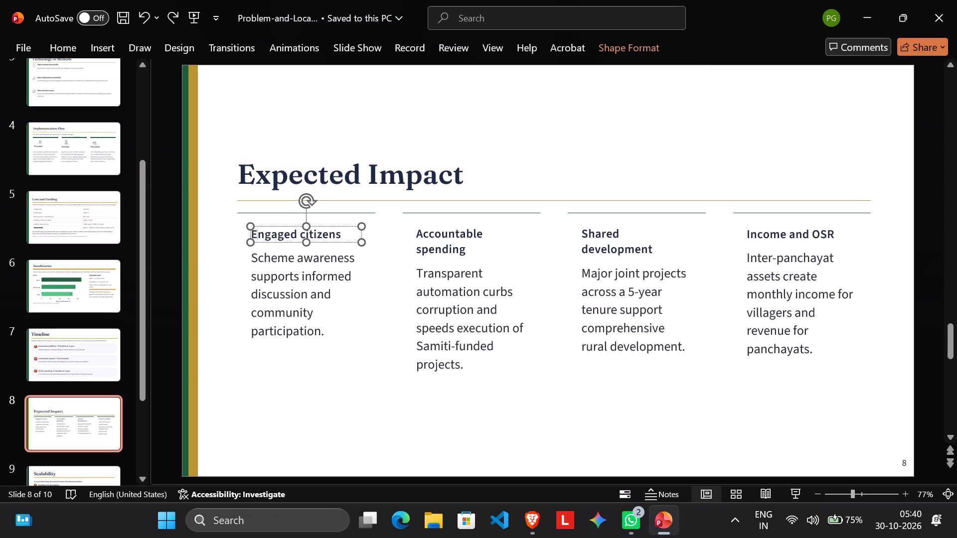
{"action": "left_click", "coordinate": [303, 273]}
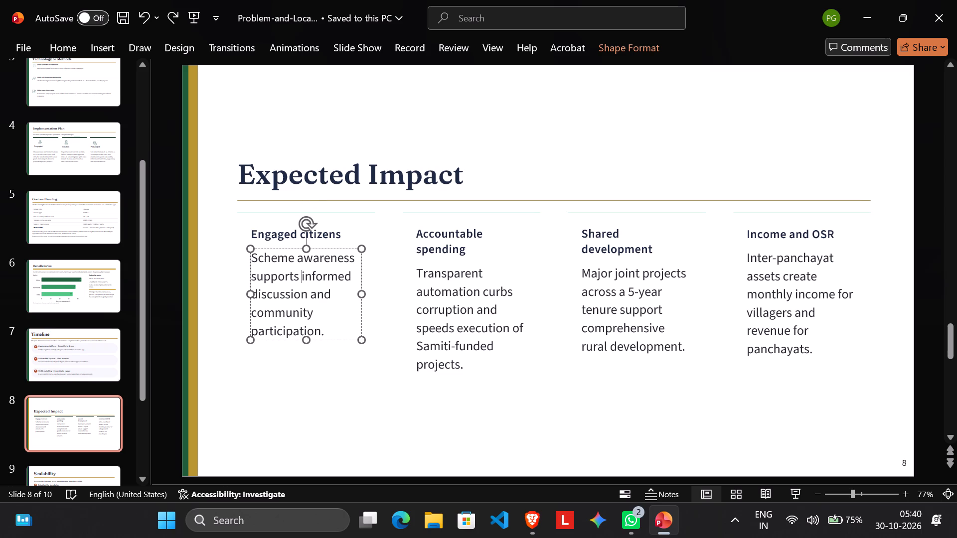
{"action": "left_click_drag", "start_coordinate": [335, 248], "coordinate": [335, 272]}
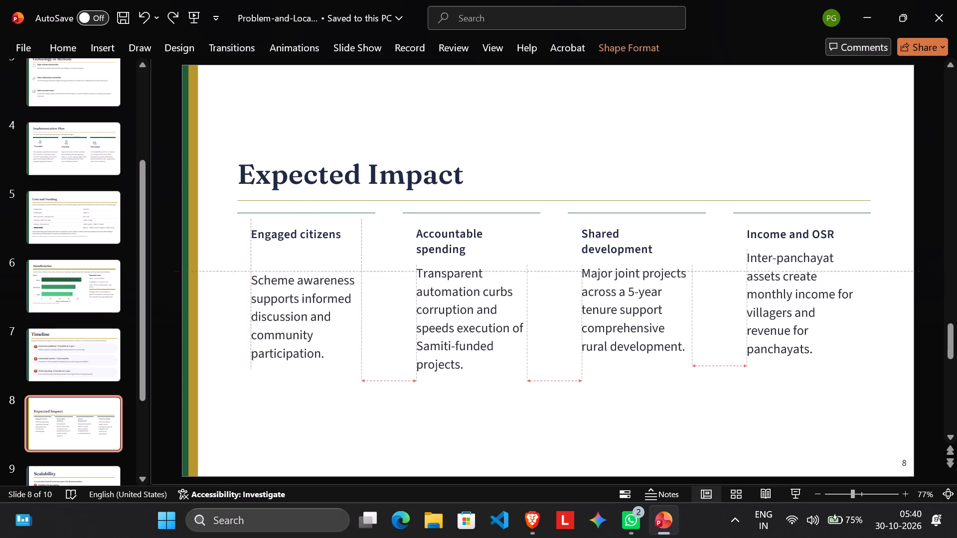
{"action": "left_click_drag", "start_coordinate": [335, 272], "coordinate": [337, 284]}
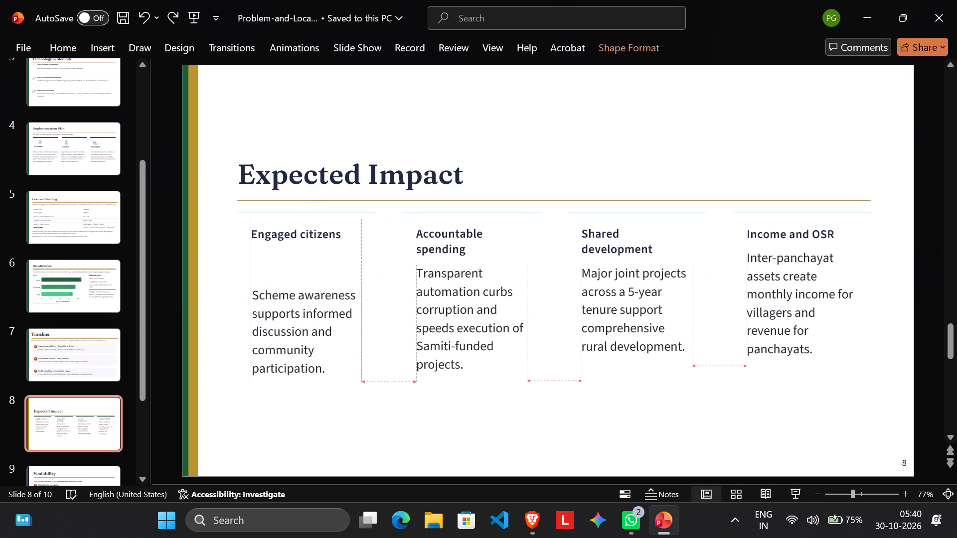
{"action": "left_click_drag", "start_coordinate": [337, 284], "coordinate": [337, 284]}
{"action": "left_click", "coordinate": [472, 290]}
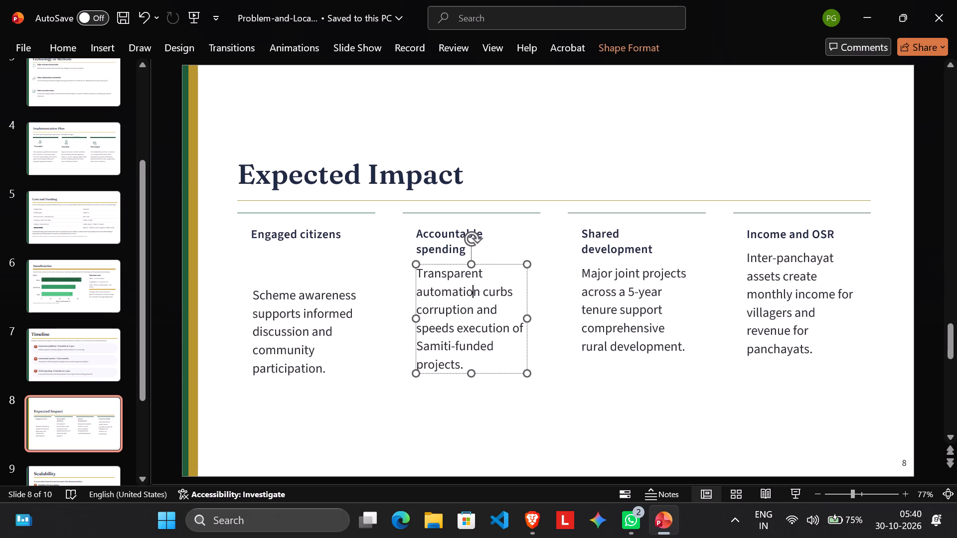
{"action": "left_click_drag", "start_coordinate": [487, 265], "coordinate": [486, 282]}
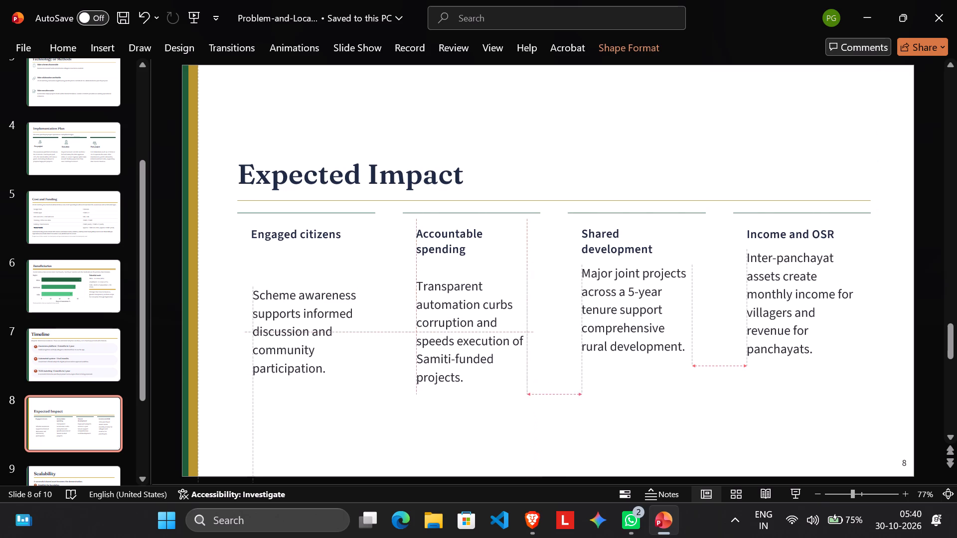
{"action": "left_click_drag", "start_coordinate": [486, 282], "coordinate": [484, 288]}
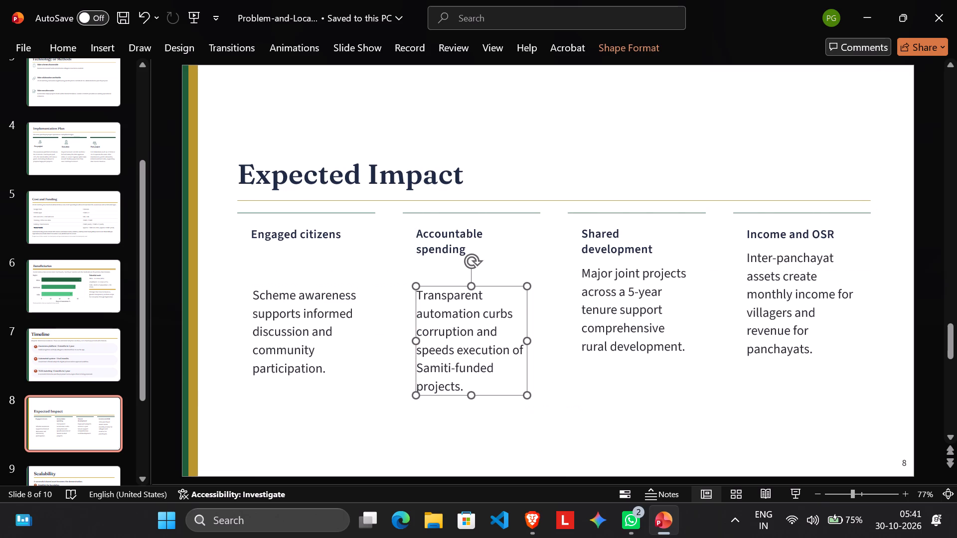
Move the Shared development and Income and OSR descriptions down so they start level with the first two descriptions.
{"action": "left_click", "coordinate": [648, 322]}
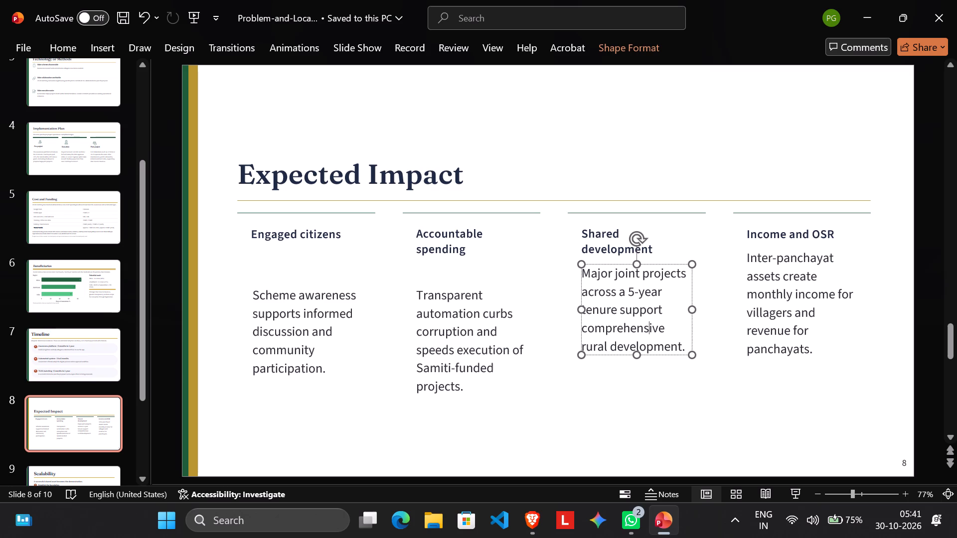
{"action": "left_click_drag", "start_coordinate": [646, 264], "coordinate": [643, 290]}
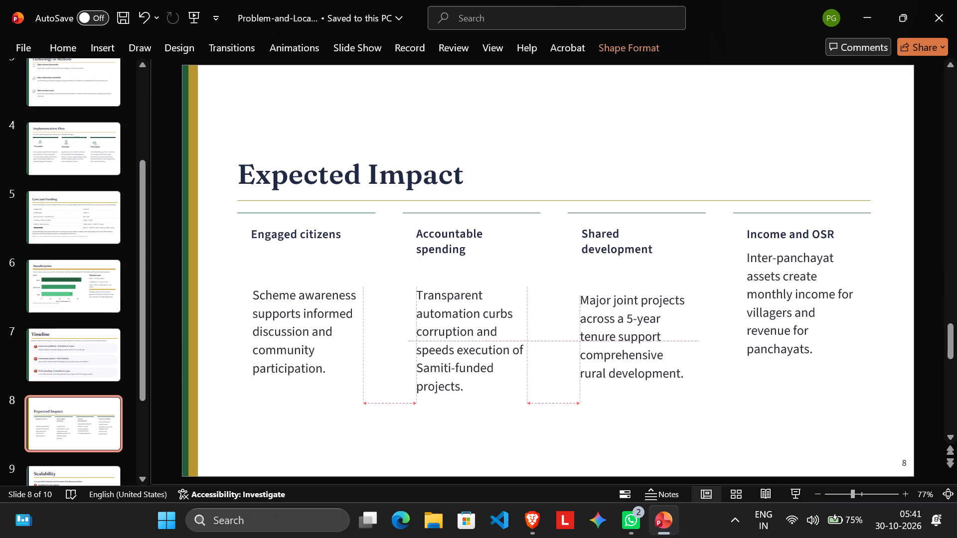
{"action": "left_click_drag", "start_coordinate": [643, 290], "coordinate": [643, 287]}
{"action": "left_click", "coordinate": [839, 300]}
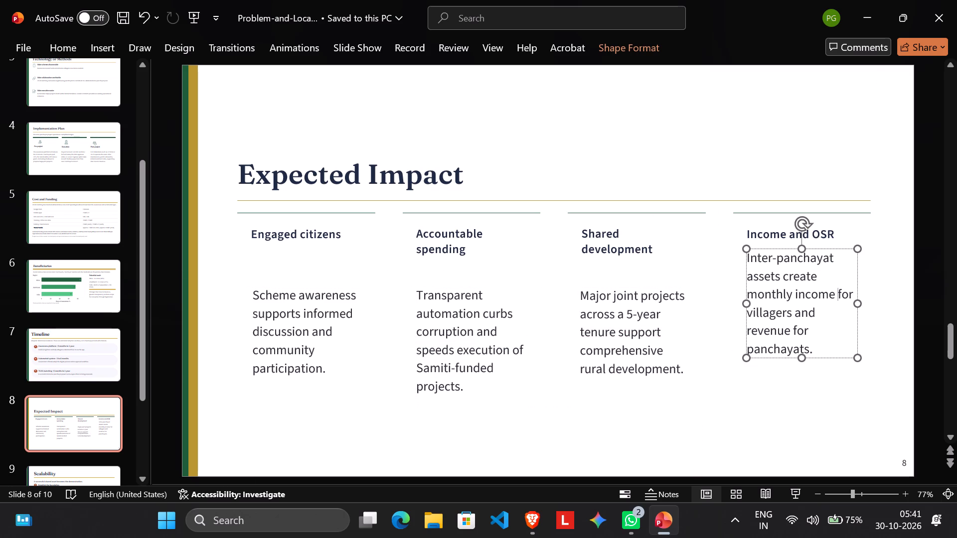
{"action": "left_click_drag", "start_coordinate": [826, 250], "coordinate": [825, 285]}
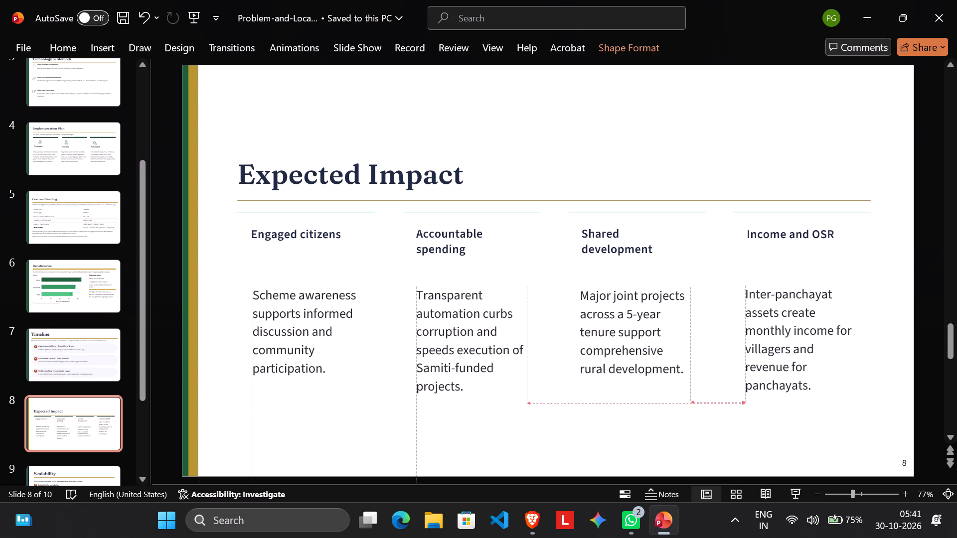
{"action": "left_click_drag", "start_coordinate": [825, 285], "coordinate": [830, 285]}
{"action": "left_click", "coordinate": [814, 291]}
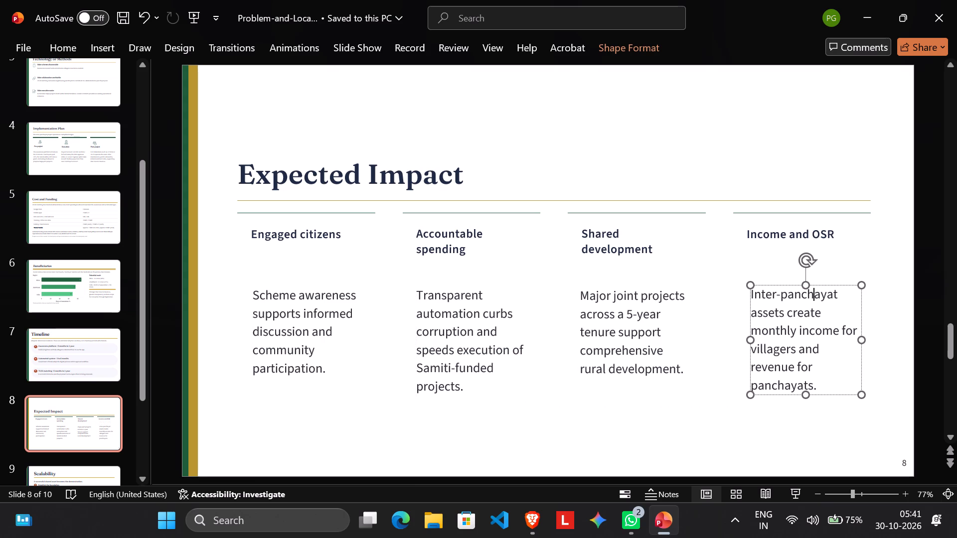
{"action": "left_click", "coordinate": [662, 302]}
{"action": "left_click", "coordinate": [787, 307]}
Move the Engaged citizens and Accountable spending headings down, closer to their descriptions and level with each other.
{"action": "left_click", "coordinate": [283, 243]}
{"action": "left_click_drag", "start_coordinate": [331, 242], "coordinate": [326, 258]}
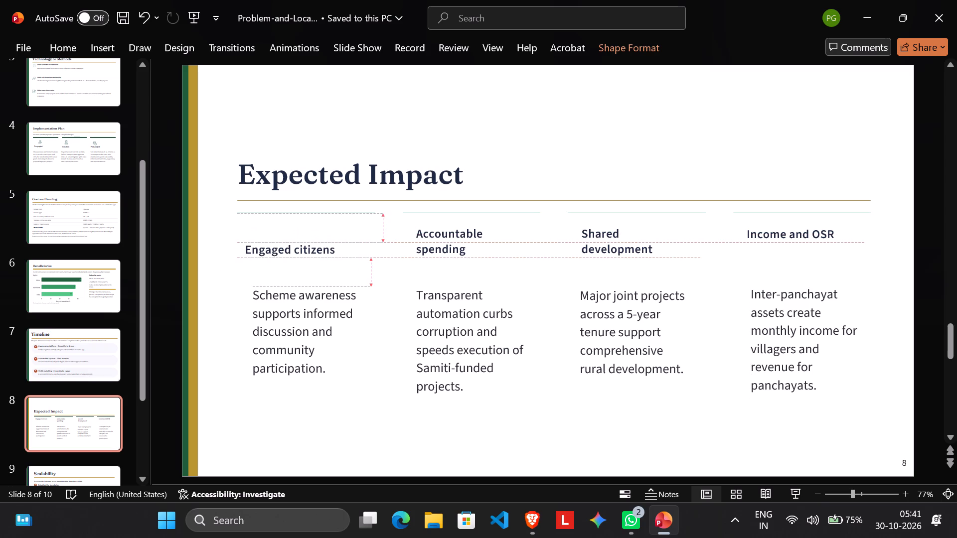
{"action": "left_click_drag", "start_coordinate": [326, 258], "coordinate": [331, 262]}
{"action": "left_click", "coordinate": [441, 237]}
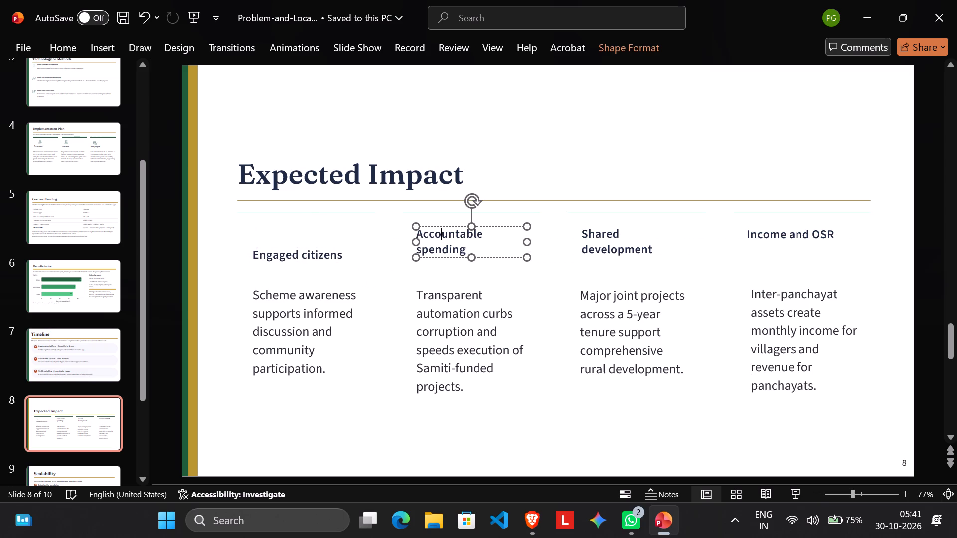
{"action": "left_click_drag", "start_coordinate": [498, 252], "coordinate": [492, 273]}
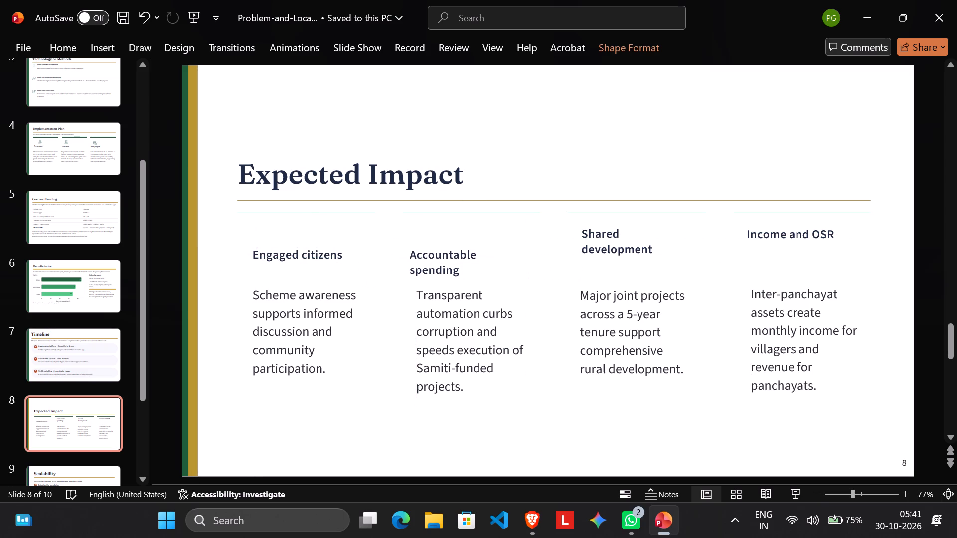
{"action": "left_click_drag", "start_coordinate": [492, 273], "coordinate": [499, 273]}
Move the Shared development and Income and OSR headings down and slightly right, level with the first two headings.
{"action": "left_click", "coordinate": [619, 253]}
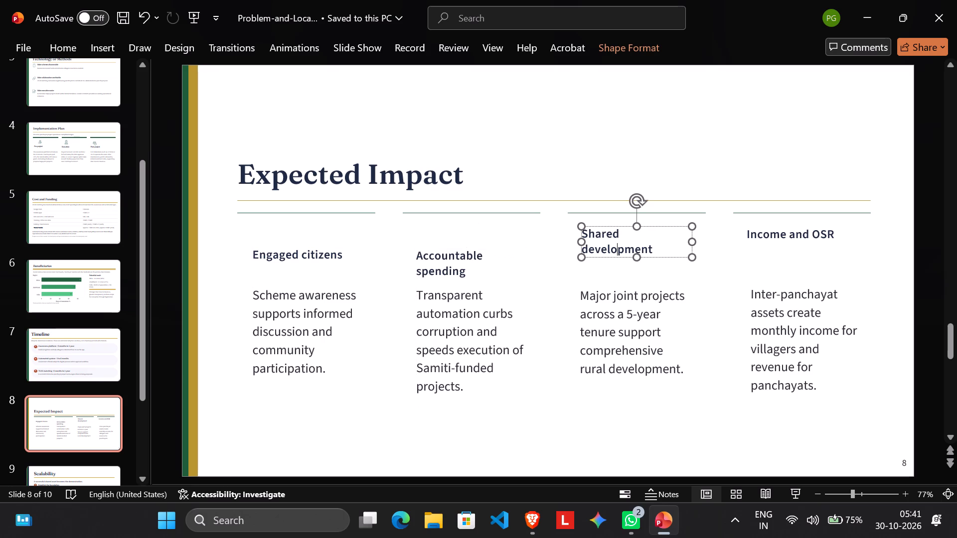
{"action": "left_click_drag", "start_coordinate": [661, 251], "coordinate": [662, 276]}
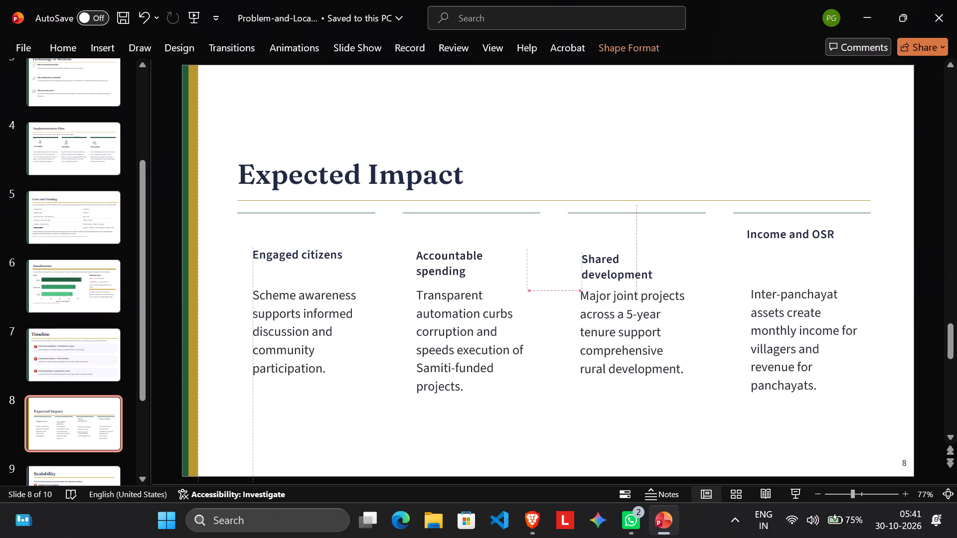
{"action": "left_click_drag", "start_coordinate": [662, 276], "coordinate": [665, 272]}
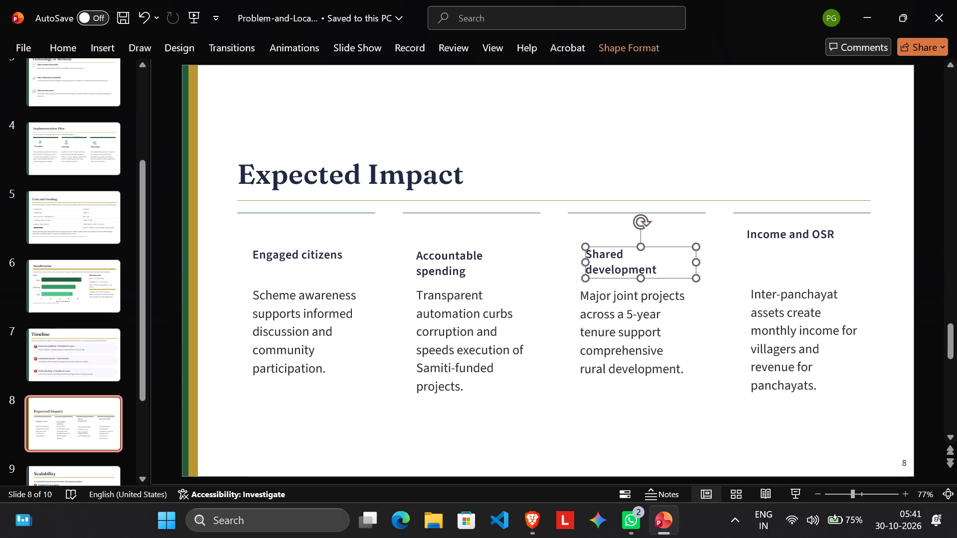
{"action": "left_click", "coordinate": [790, 240]}
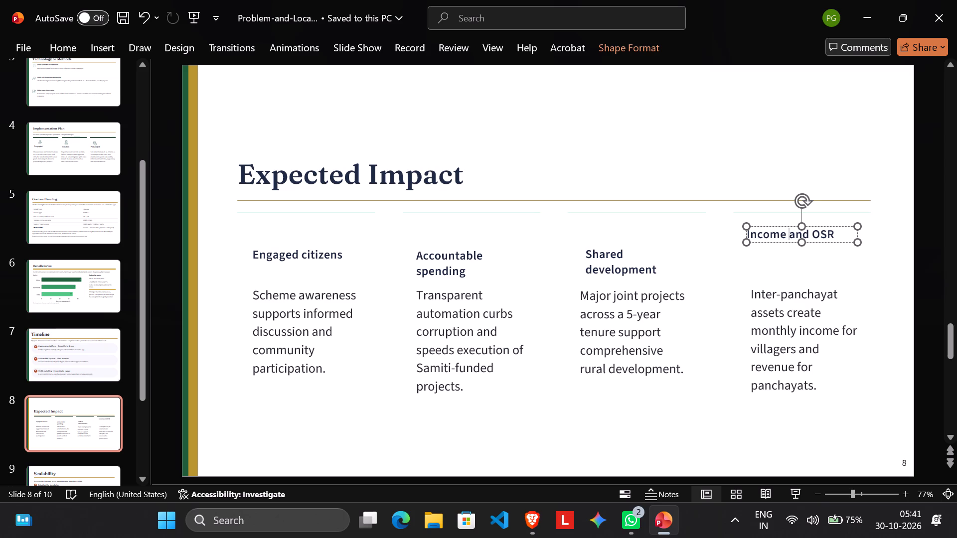
{"action": "left_click_drag", "start_coordinate": [837, 237], "coordinate": [844, 265]}
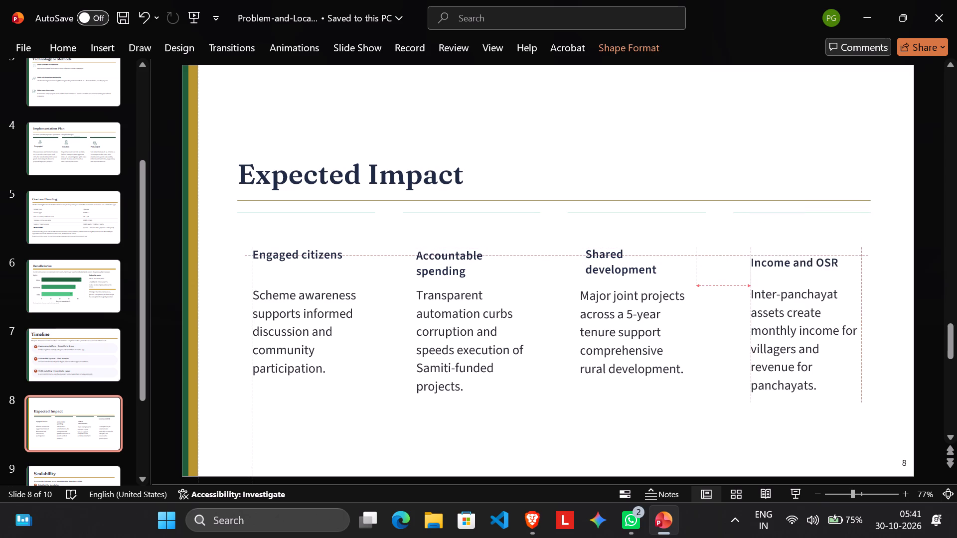
{"action": "left_click_drag", "start_coordinate": [844, 265], "coordinate": [847, 257]}
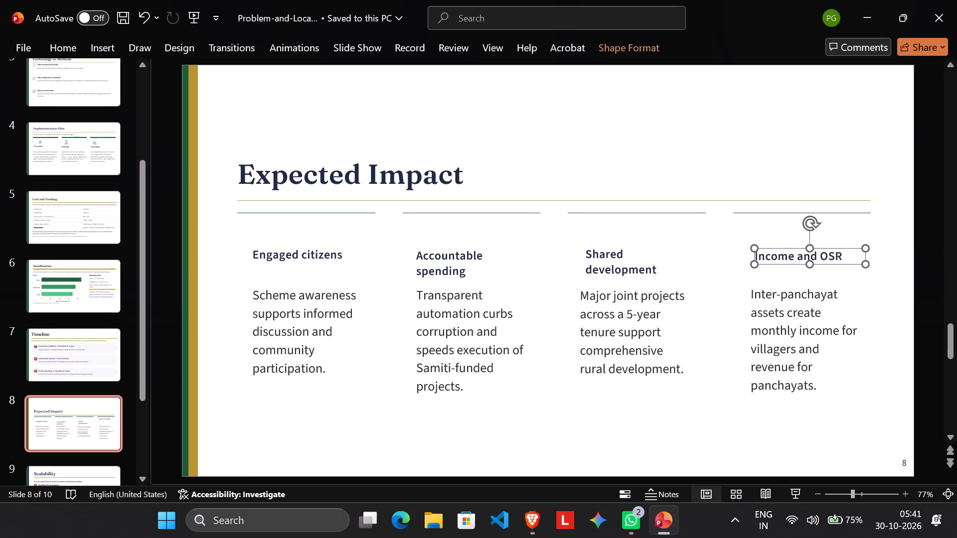
{"action": "left_click", "coordinate": [565, 258]}
{"action": "left_click", "coordinate": [646, 265]}
{"action": "left_click", "coordinate": [447, 267]}
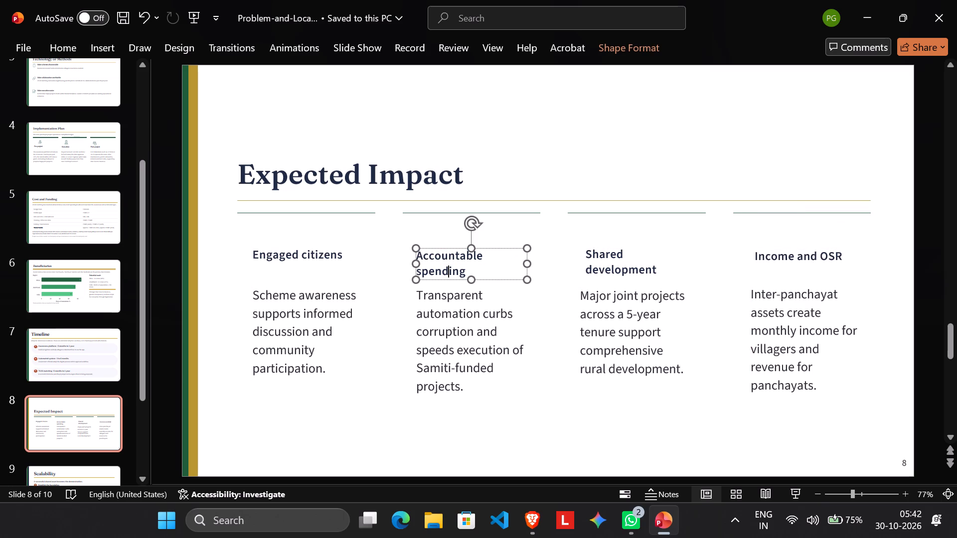
{"action": "left_click", "coordinate": [337, 259]}
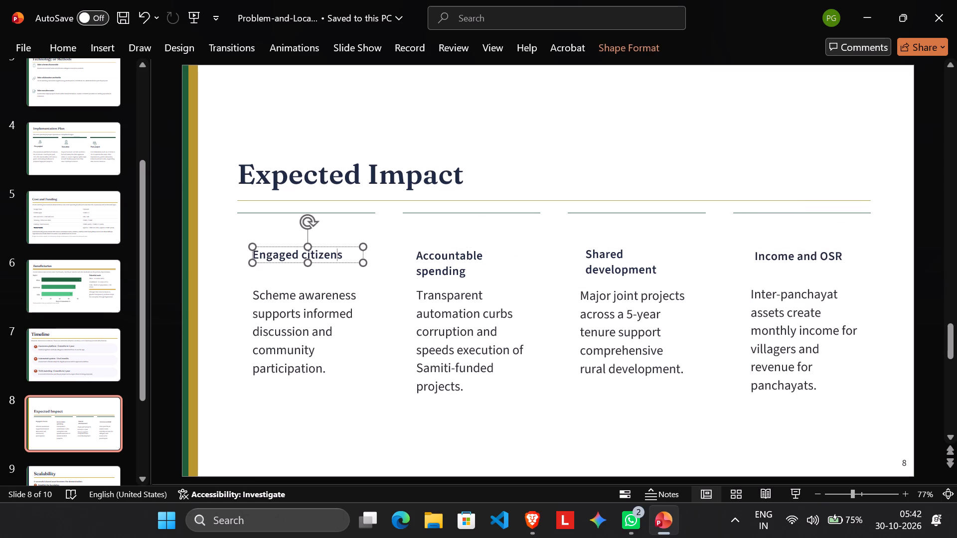
Move the four thin divider lines above the Expected Impact columns down, closer to their headings and level with each other.
{"action": "left_click_drag", "start_coordinate": [373, 216], "coordinate": [372, 232]}
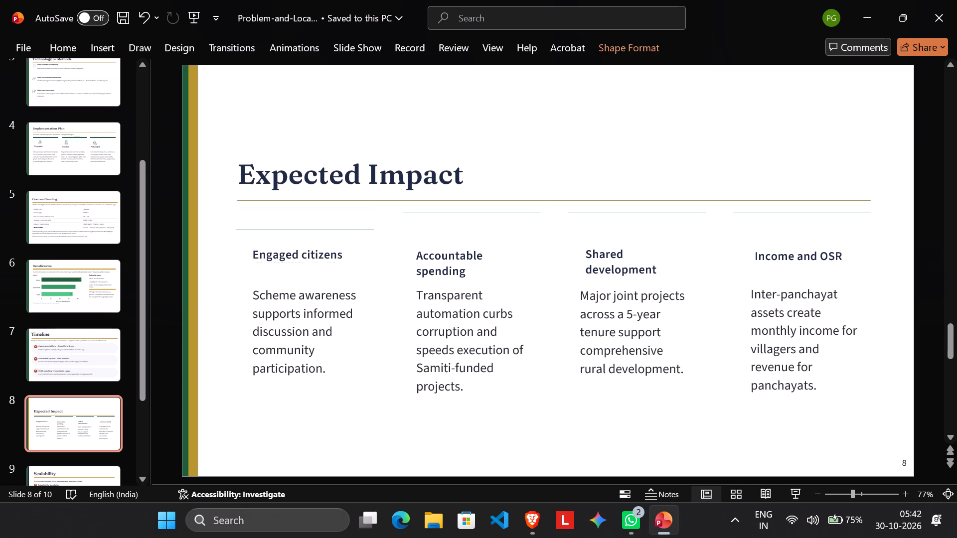
{"action": "left_click_drag", "start_coordinate": [372, 232], "coordinate": [377, 234]}
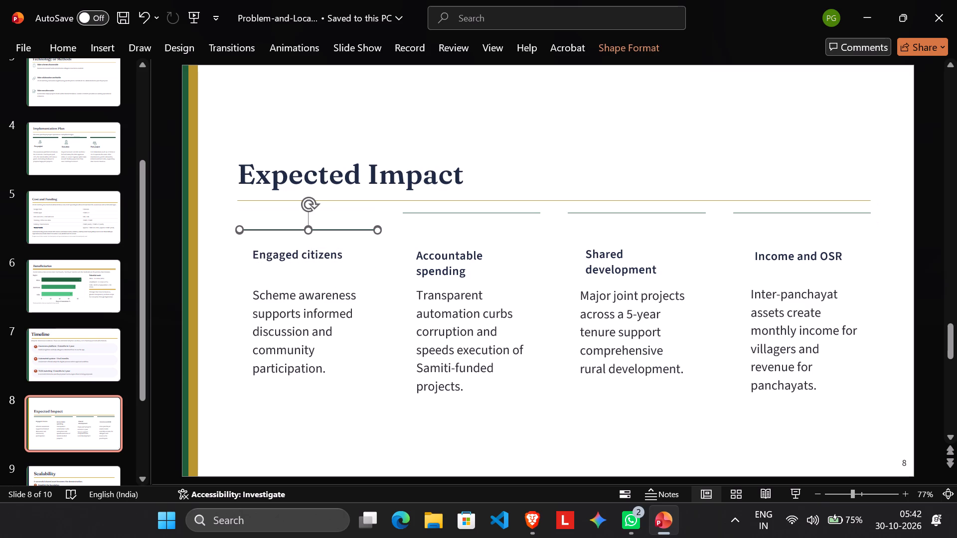
{"action": "left_click_drag", "start_coordinate": [465, 213], "coordinate": [464, 231]}
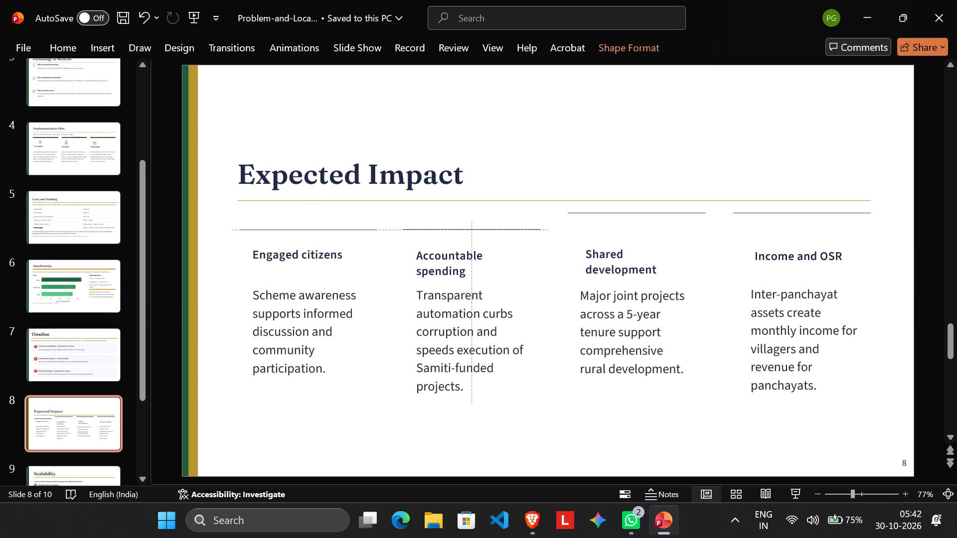
{"action": "left_click_drag", "start_coordinate": [464, 231], "coordinate": [464, 231]}
{"action": "left_click_drag", "start_coordinate": [619, 216], "coordinate": [619, 233]}
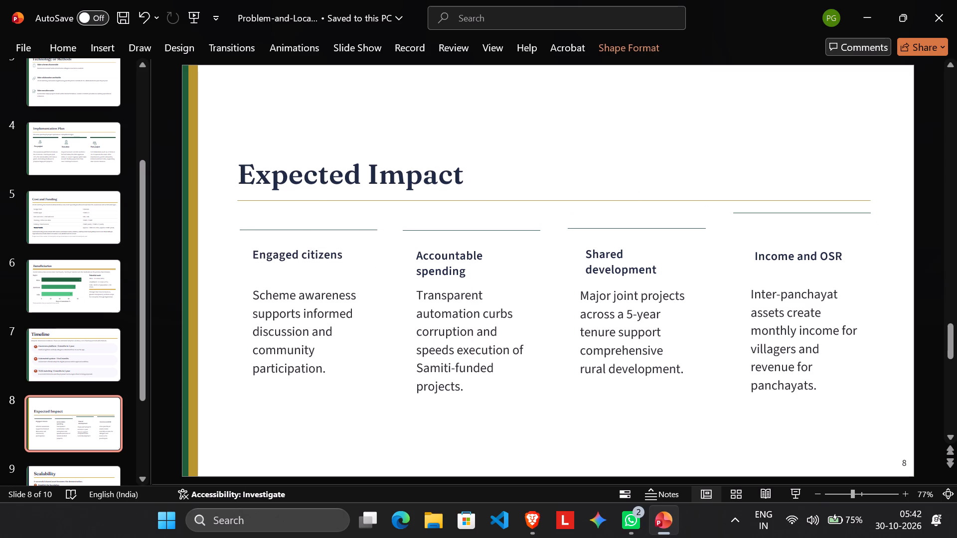
{"action": "left_click_drag", "start_coordinate": [619, 233], "coordinate": [615, 232]}
{"action": "left_click_drag", "start_coordinate": [615, 232], "coordinate": [613, 232]}
{"action": "left_click_drag", "start_coordinate": [765, 213], "coordinate": [765, 222]}
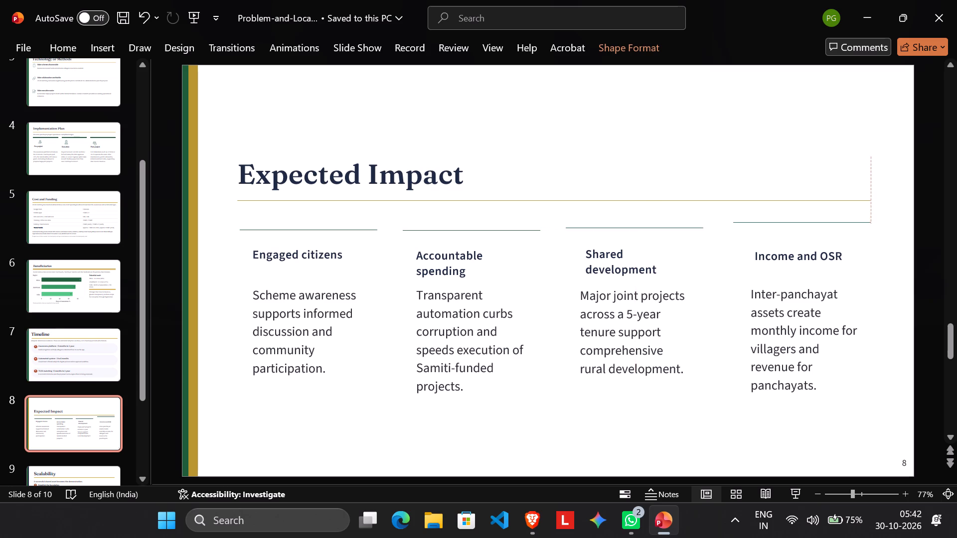
{"action": "left_click_drag", "start_coordinate": [765, 222], "coordinate": [765, 229]}
{"action": "left_click", "coordinate": [662, 227]}
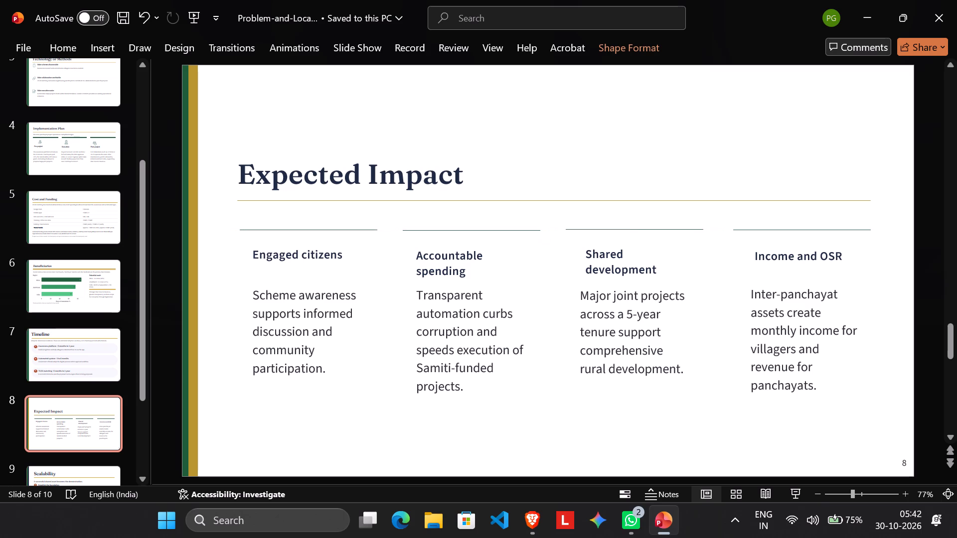
{"action": "left_click", "coordinate": [664, 231]}
{"action": "left_click", "coordinate": [760, 231]}
{"action": "left_click", "coordinate": [760, 231]}
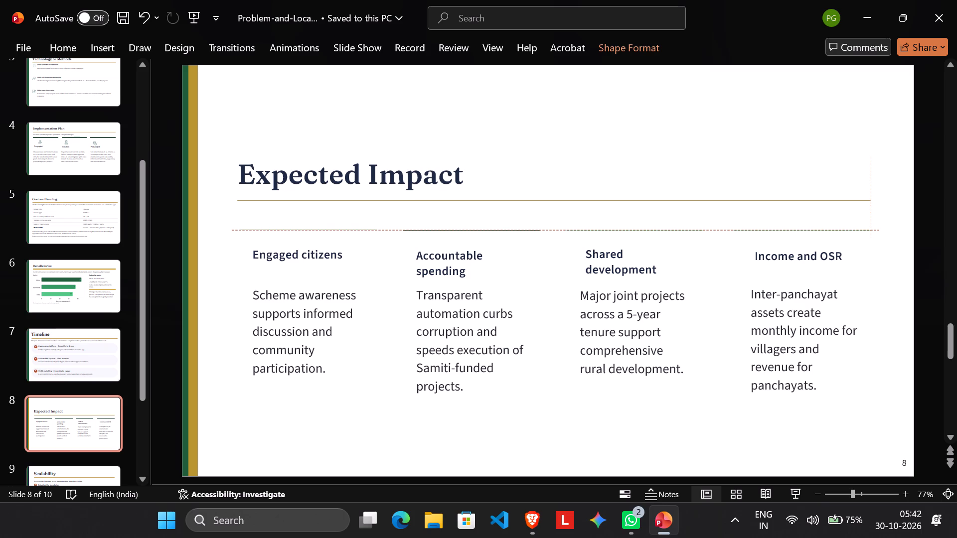
{"action": "left_click", "coordinate": [735, 166]}
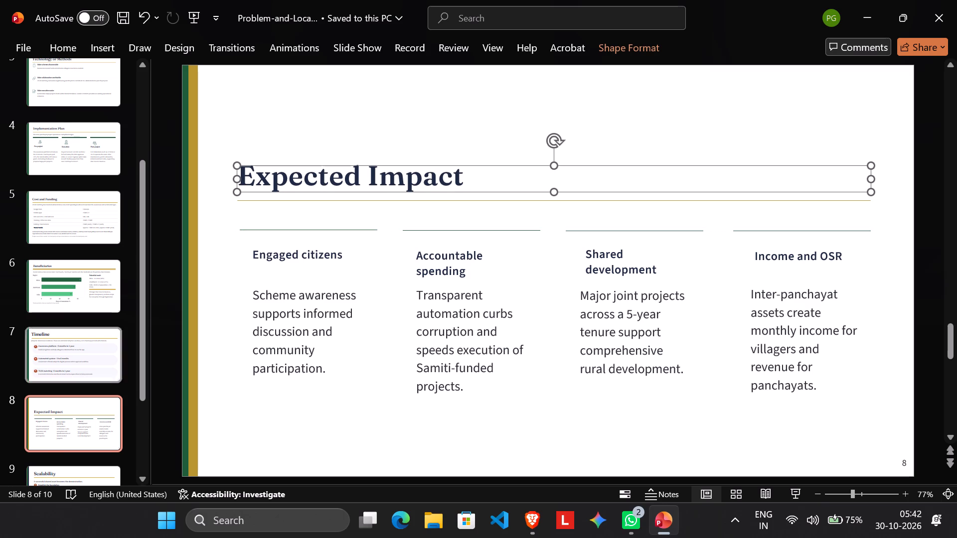
On slide 10, move the Prototype or Pilot title left into the empty area of the slide.
{"action": "scroll", "coordinate": [89, 379], "scroll_direction": "down", "scroll_amount": 1}
{"action": "left_click_drag", "start_coordinate": [82, 442], "coordinate": [87, 440]}
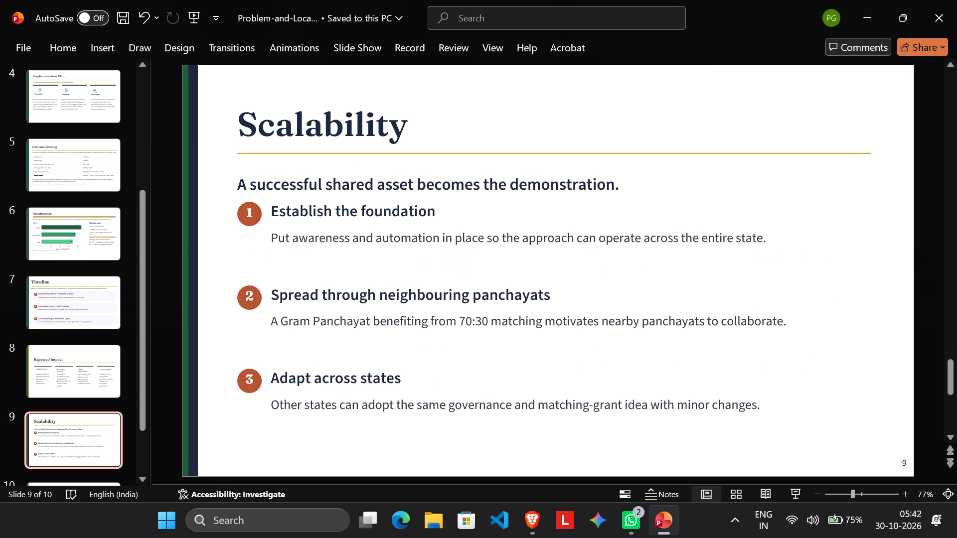
{"action": "scroll", "coordinate": [109, 385], "scroll_direction": "down", "scroll_amount": 4}
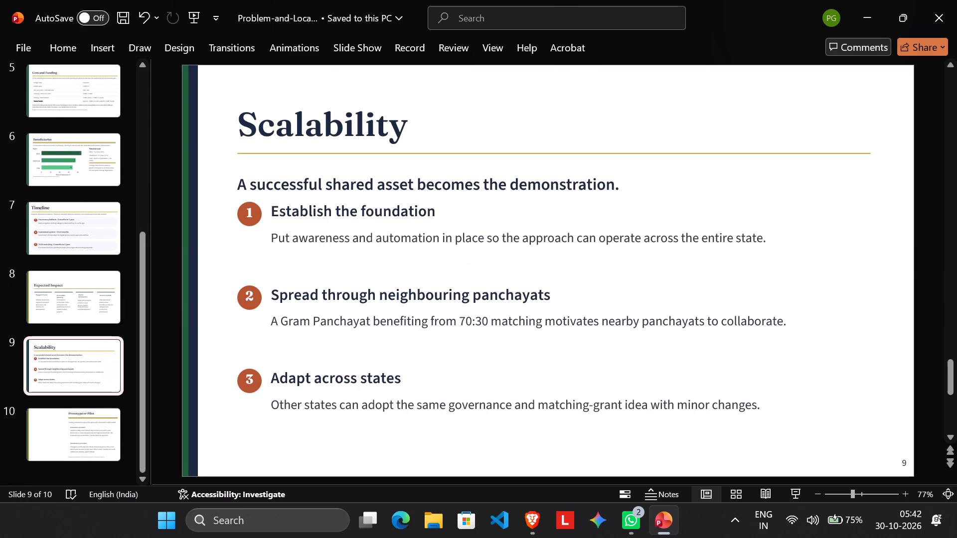
{"action": "left_click", "coordinate": [84, 445]}
{"action": "left_click_drag", "start_coordinate": [656, 96], "coordinate": [654, 100]}
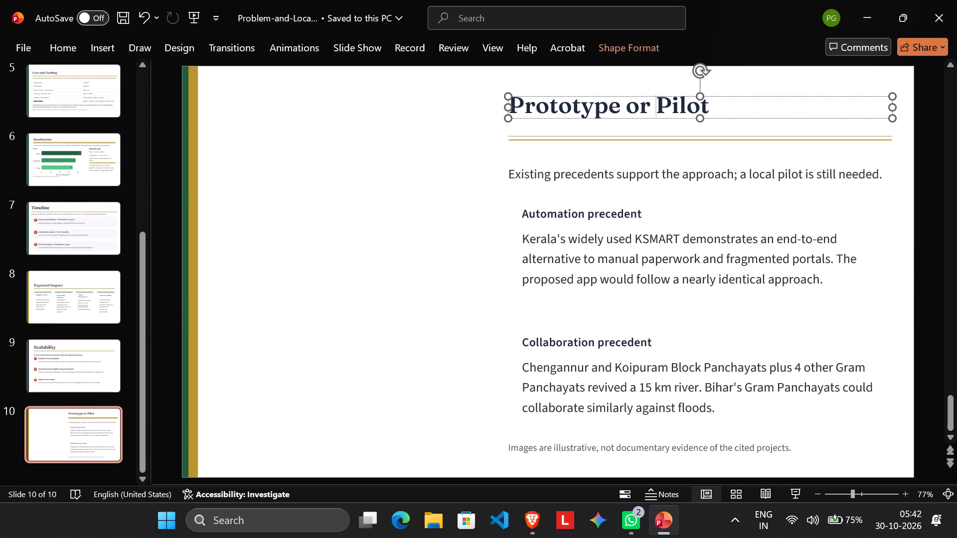
{"action": "left_click_drag", "start_coordinate": [722, 97], "coordinate": [498, 99]}
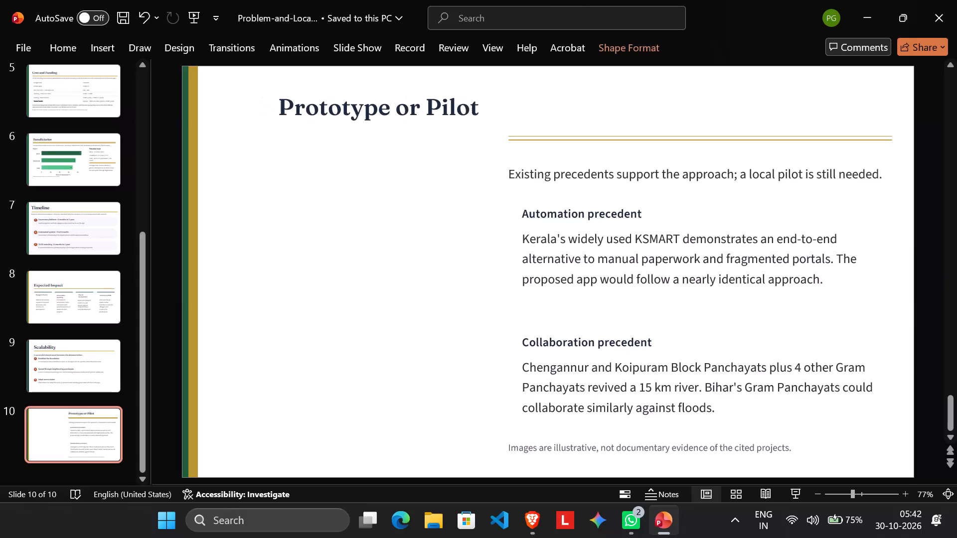
{"action": "left_click_drag", "start_coordinate": [498, 99], "coordinate": [498, 99]}
Set the font size of the Prototype or Pilot title to 36.
{"action": "left_click", "coordinate": [483, 107]}
{"action": "left_click", "coordinate": [471, 105]}
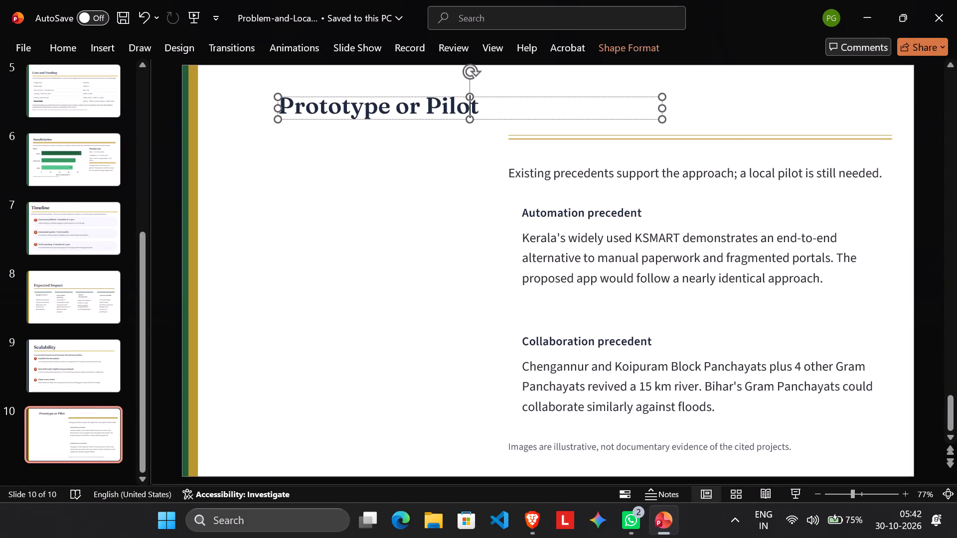
{"action": "left_click_drag", "start_coordinate": [477, 104], "coordinate": [324, 107]}
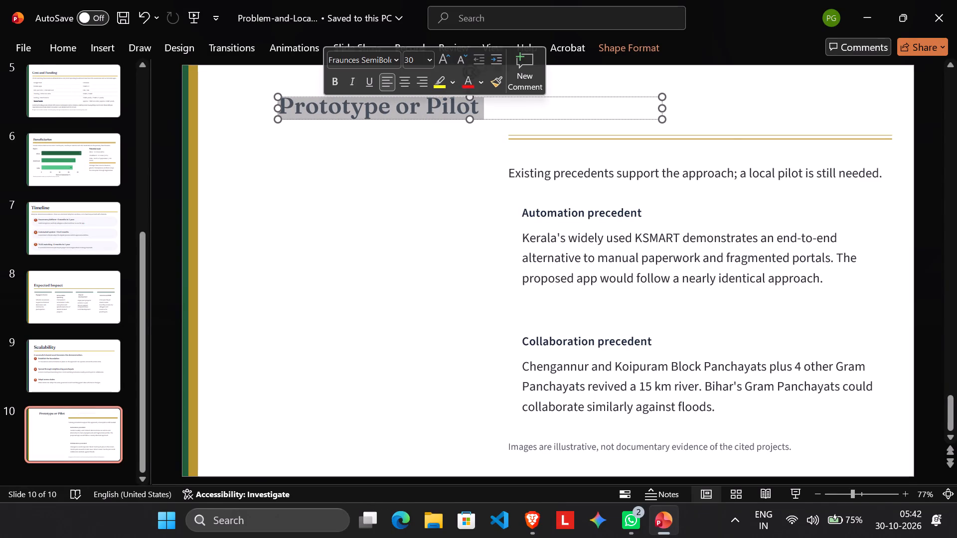
{"action": "left_click", "coordinate": [432, 64]}
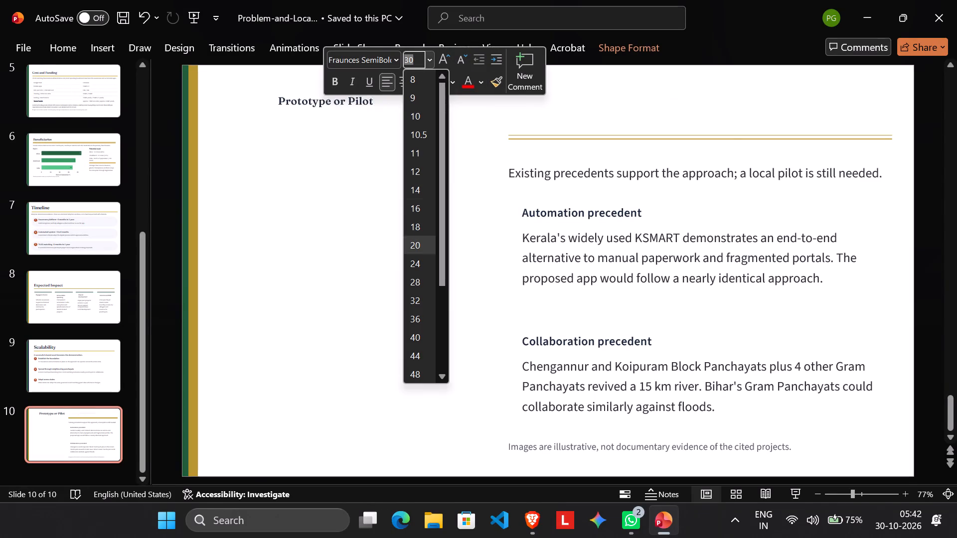
{"action": "left_click", "coordinate": [417, 320]}
Move the “Existing precedents support the approach” sentence left so it starts in line with the title's left edge.
{"action": "left_click", "coordinate": [626, 177]}
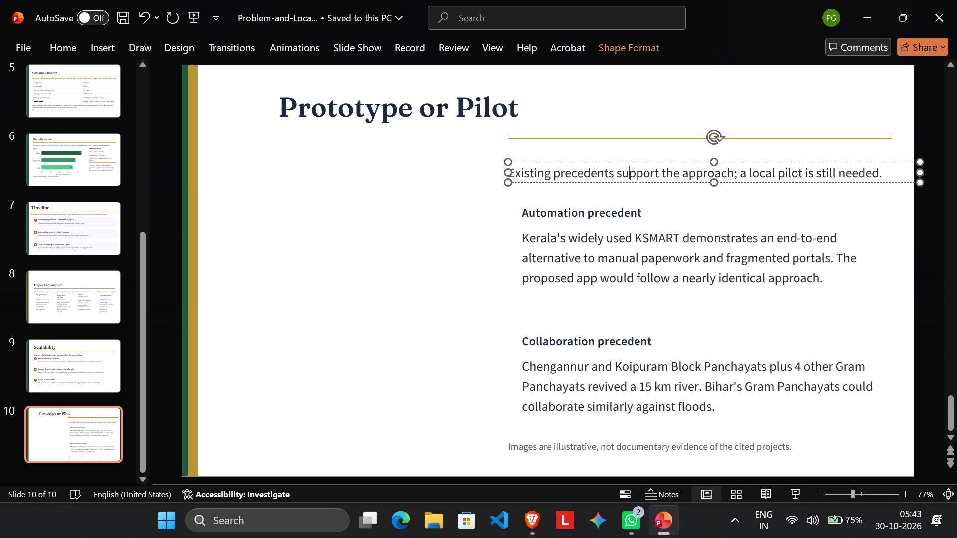
{"action": "left_click_drag", "start_coordinate": [684, 183], "coordinate": [440, 173]}
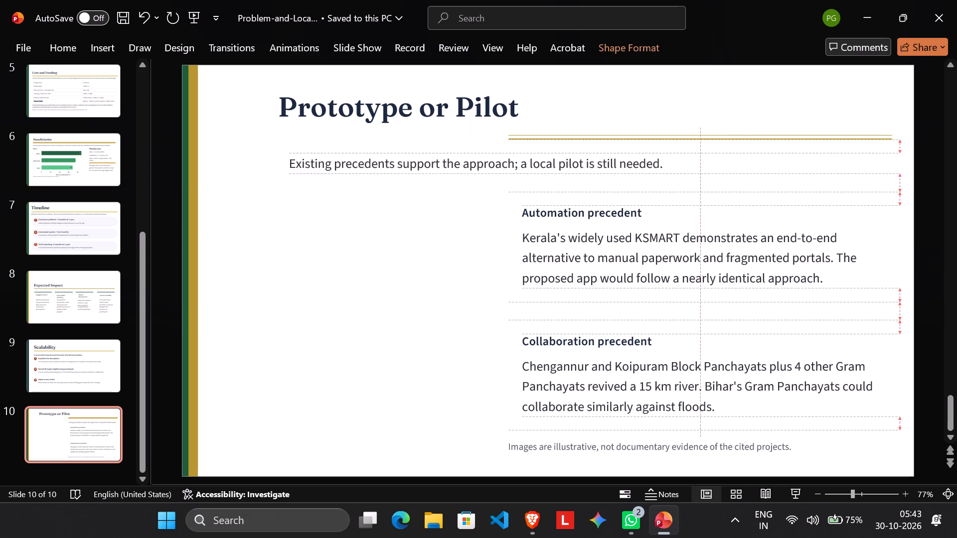
{"action": "left_click_drag", "start_coordinate": [440, 173], "coordinate": [452, 179]}
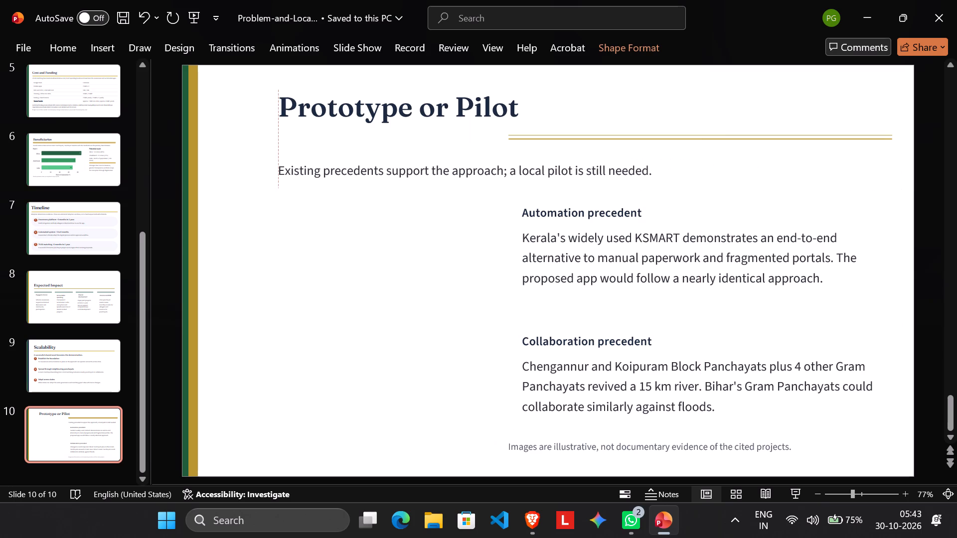
{"action": "left_click_drag", "start_coordinate": [452, 179], "coordinate": [451, 186]}
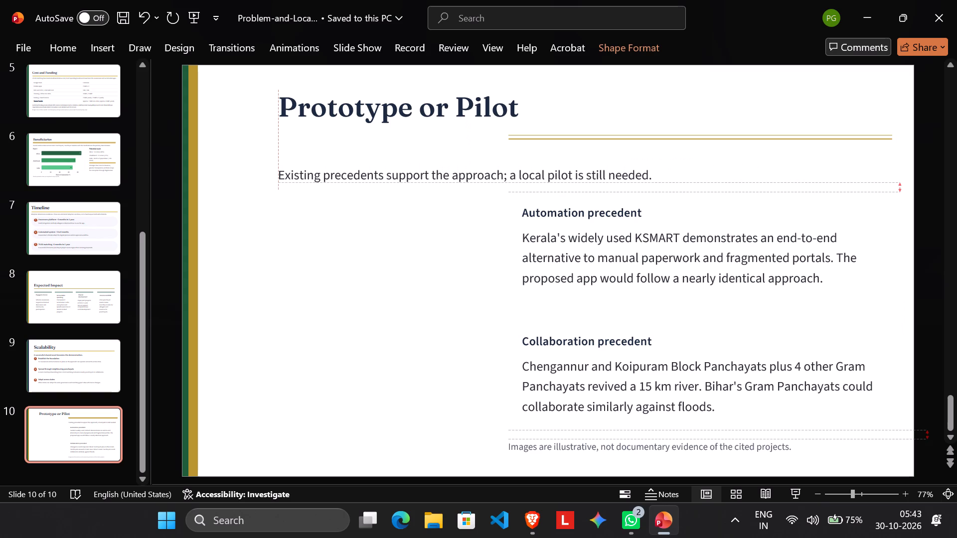
{"action": "left_click_drag", "start_coordinate": [451, 186], "coordinate": [450, 186]}
Move both gold rules left so they sit close together under the title, starting at the title's left edge.
{"action": "left_click", "coordinate": [541, 141]}
{"action": "left_click_drag", "start_coordinate": [541, 141], "coordinate": [536, 141]}
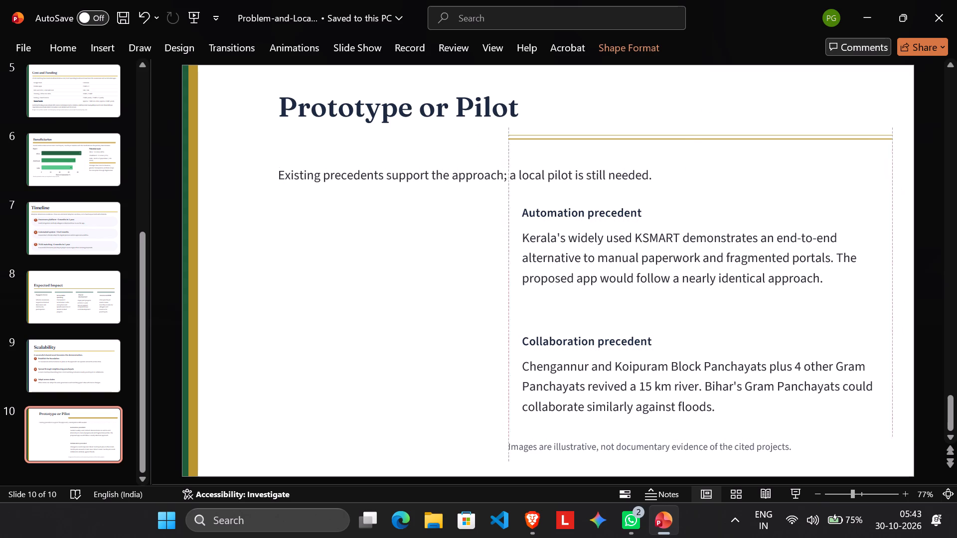
{"action": "left_click_drag", "start_coordinate": [536, 141], "coordinate": [327, 145]}
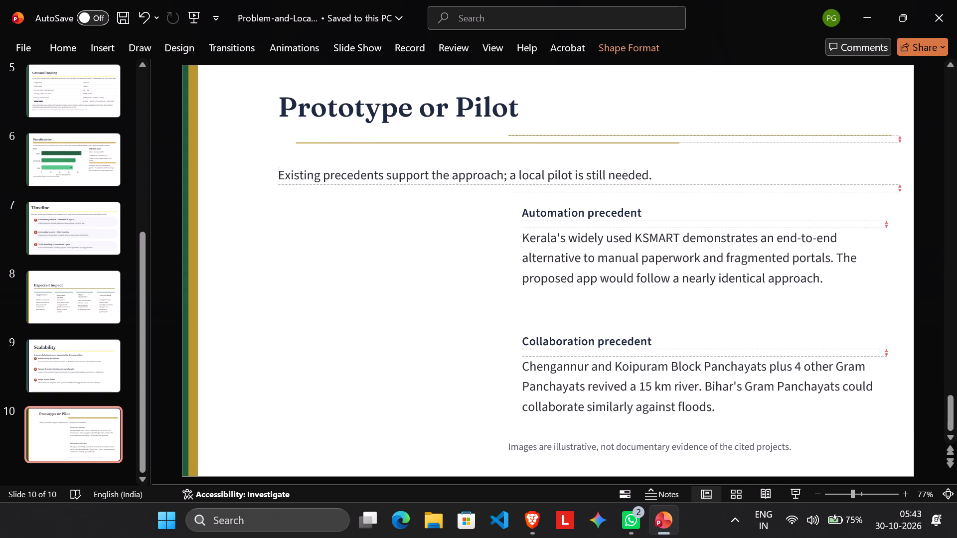
{"action": "left_click_drag", "start_coordinate": [327, 145], "coordinate": [313, 145]}
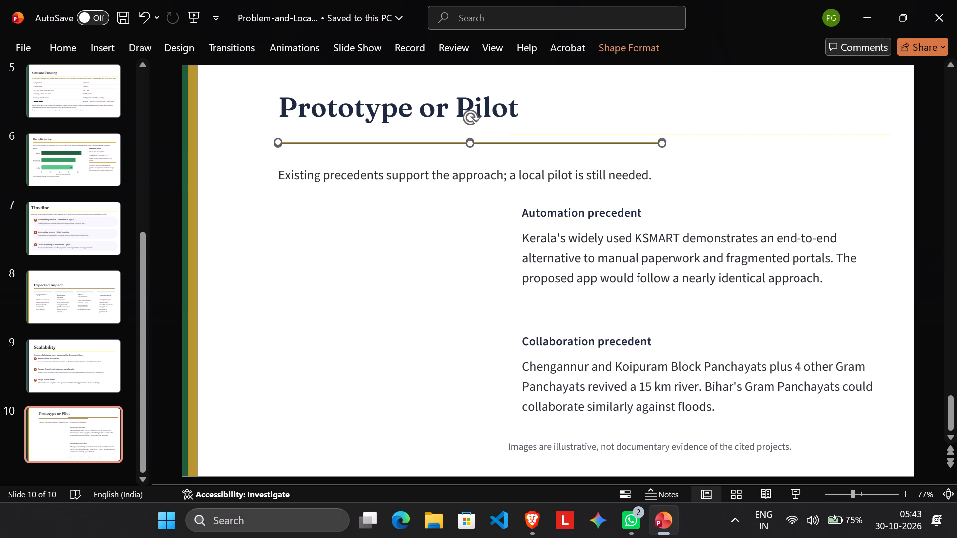
{"action": "left_click", "coordinate": [660, 129]}
{"action": "left_click_drag", "start_coordinate": [660, 133], "coordinate": [581, 134]}
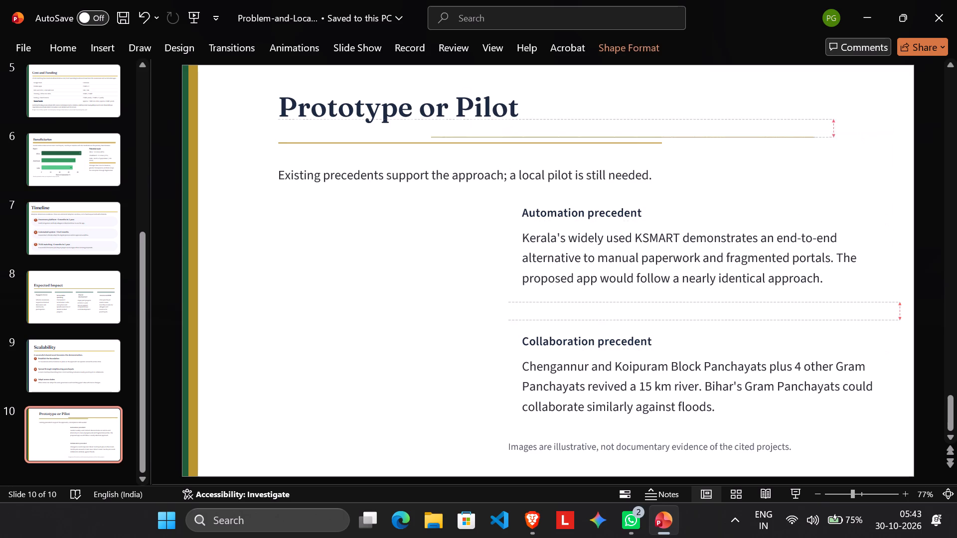
{"action": "left_click_drag", "start_coordinate": [581, 134], "coordinate": [428, 136]}
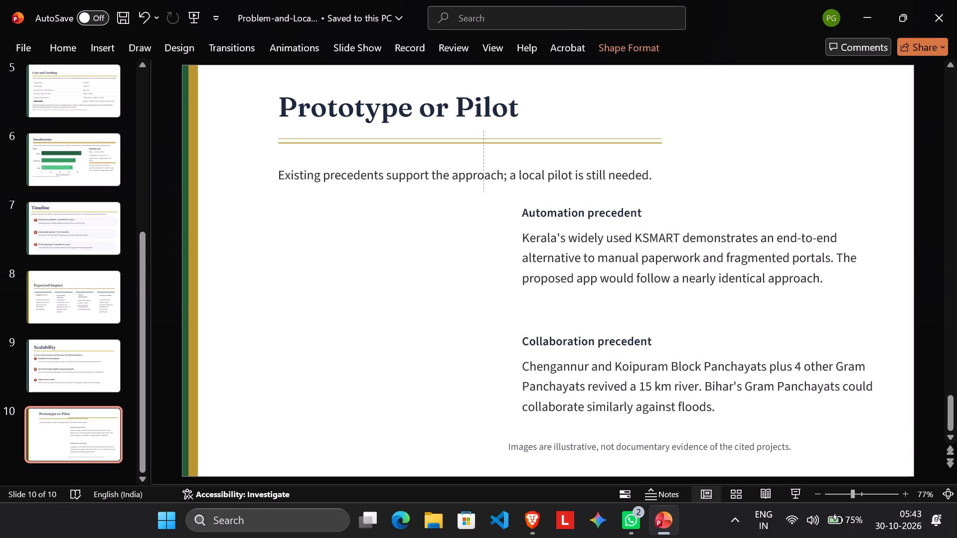
{"action": "left_click_drag", "start_coordinate": [428, 136], "coordinate": [428, 136]}
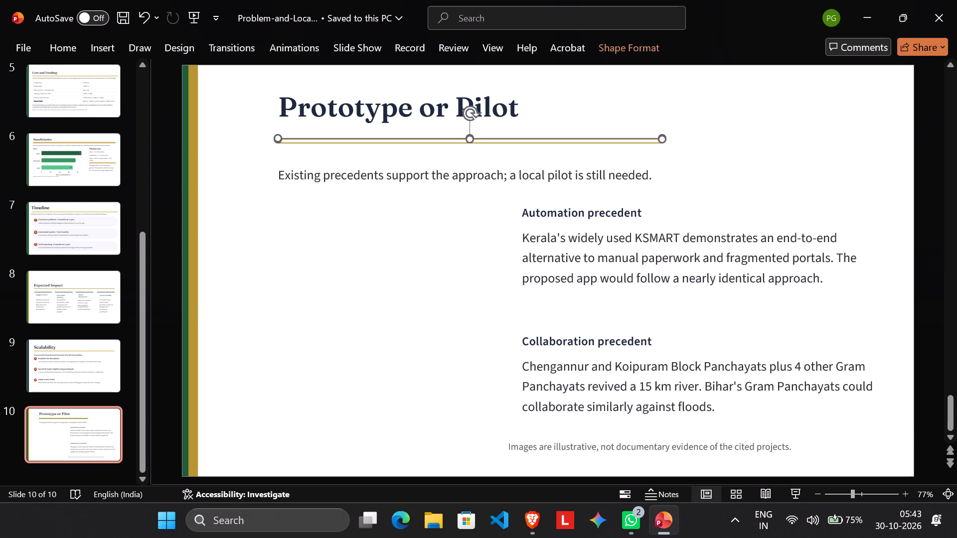
{"action": "left_click", "coordinate": [706, 141]}
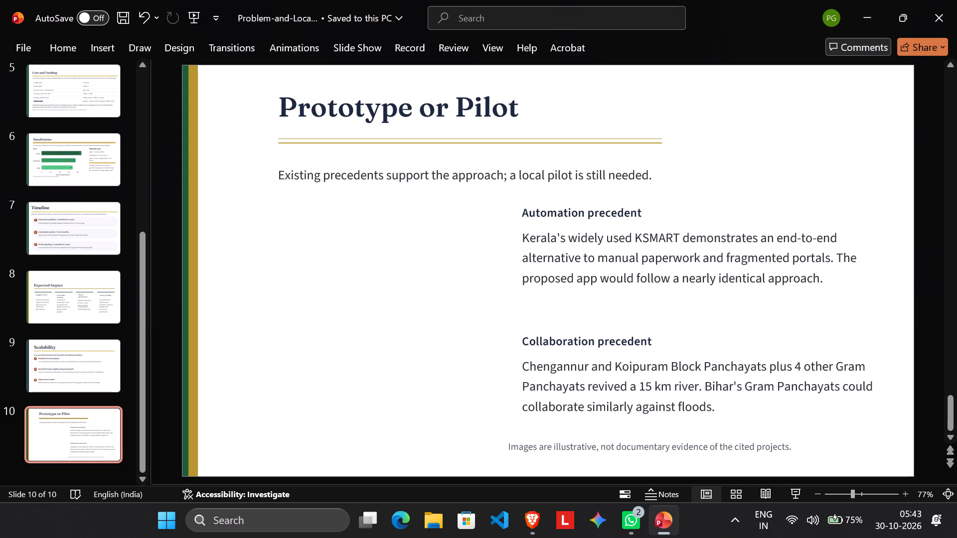
Shift the empty background box behind the Automation precedent block left.
{"action": "left_click", "coordinate": [574, 218]}
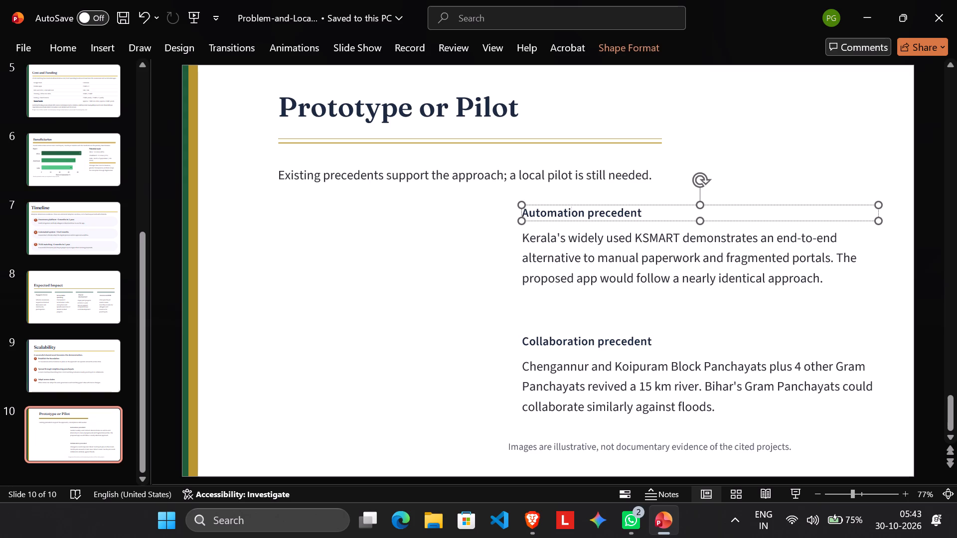
{"action": "left_click_drag", "start_coordinate": [694, 216], "coordinate": [595, 219]}
{"action": "left_click", "coordinate": [619, 210]}
{"action": "left_click_drag", "start_coordinate": [689, 216], "coordinate": [684, 216]}
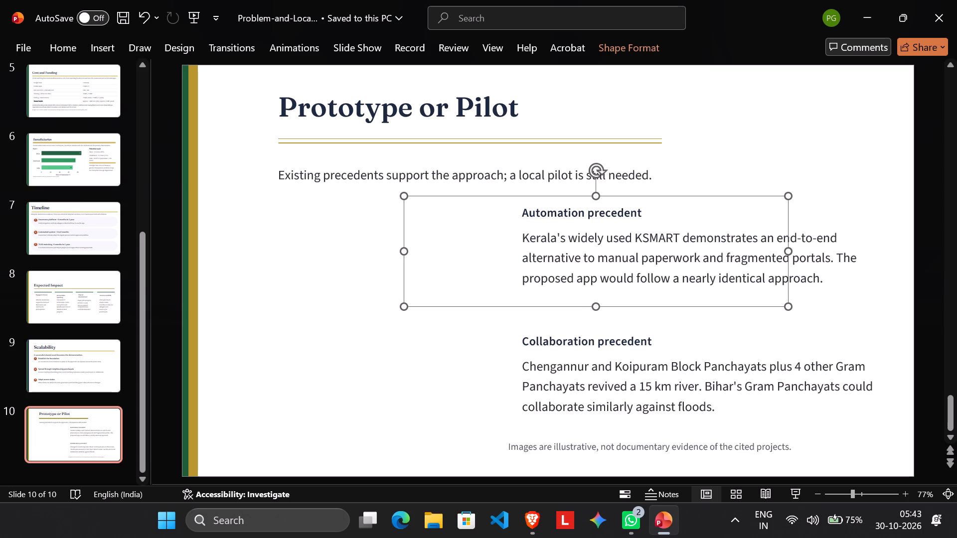
Set the font size of the Automation precedent heading to 18.
{"action": "left_click_drag", "start_coordinate": [635, 216], "coordinate": [553, 219]}
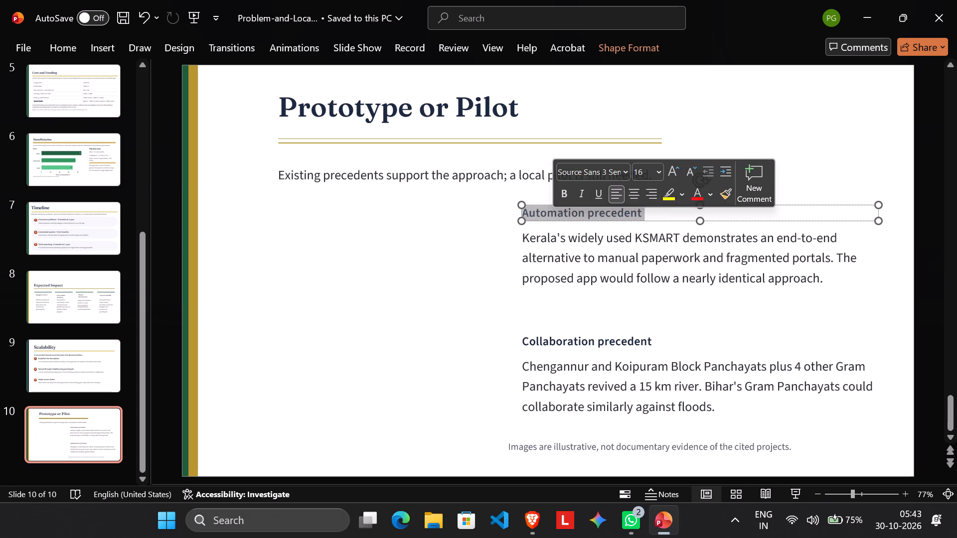
{"action": "left_click", "coordinate": [659, 169]}
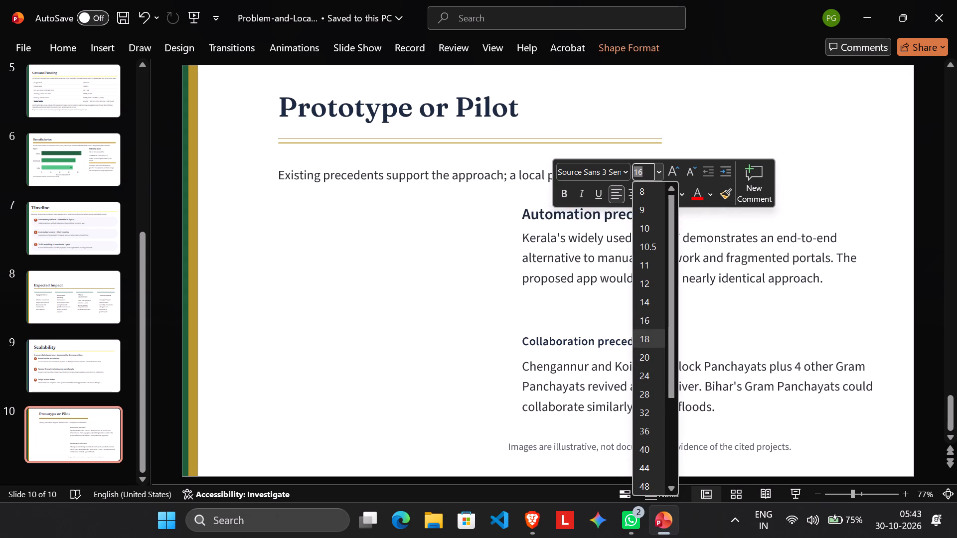
{"action": "left_click", "coordinate": [652, 339]}
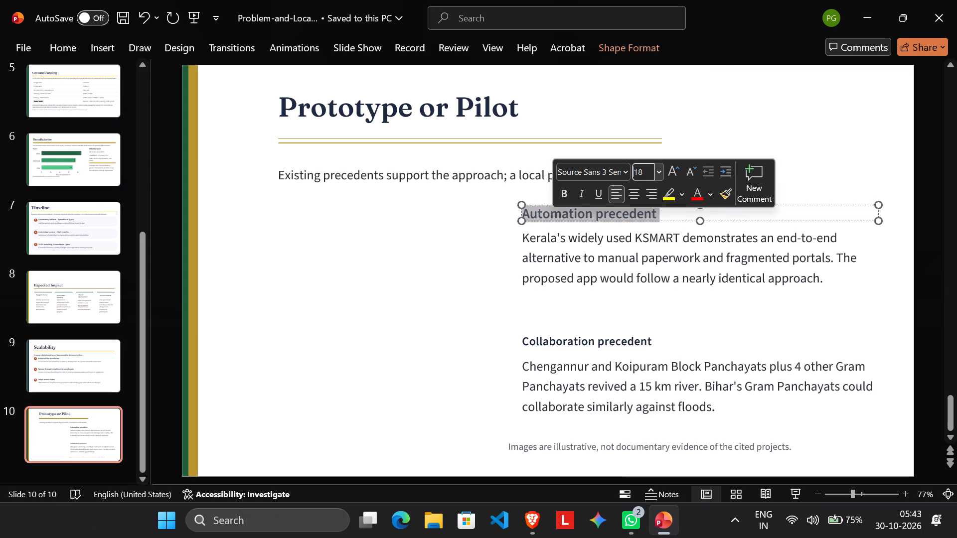
Move the empty background box behind the Automation precedent block left so it starts at the title's left edge.
{"action": "left_click_drag", "start_coordinate": [720, 218], "coordinate": [686, 218]}
{"action": "left_click", "coordinate": [636, 217]}
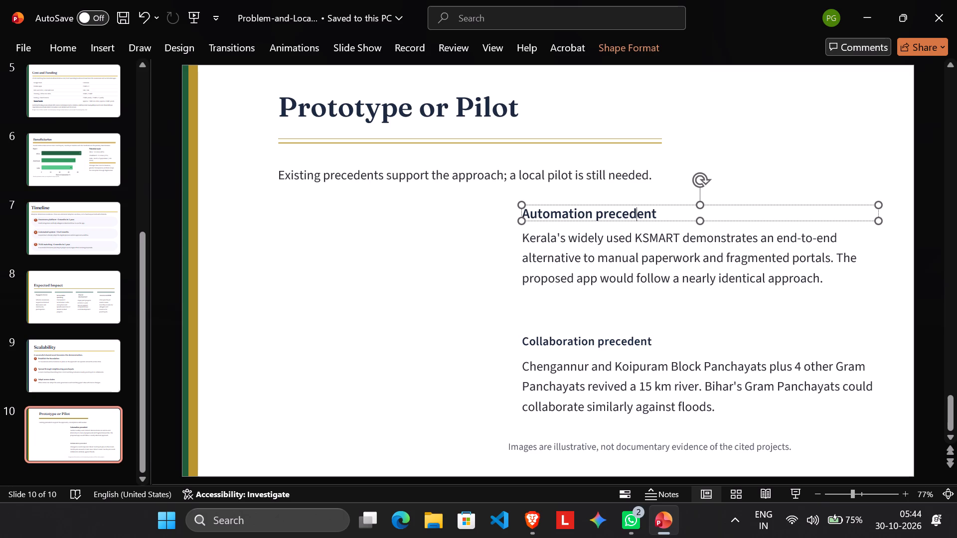
{"action": "left_click_drag", "start_coordinate": [720, 215], "coordinate": [701, 217]}
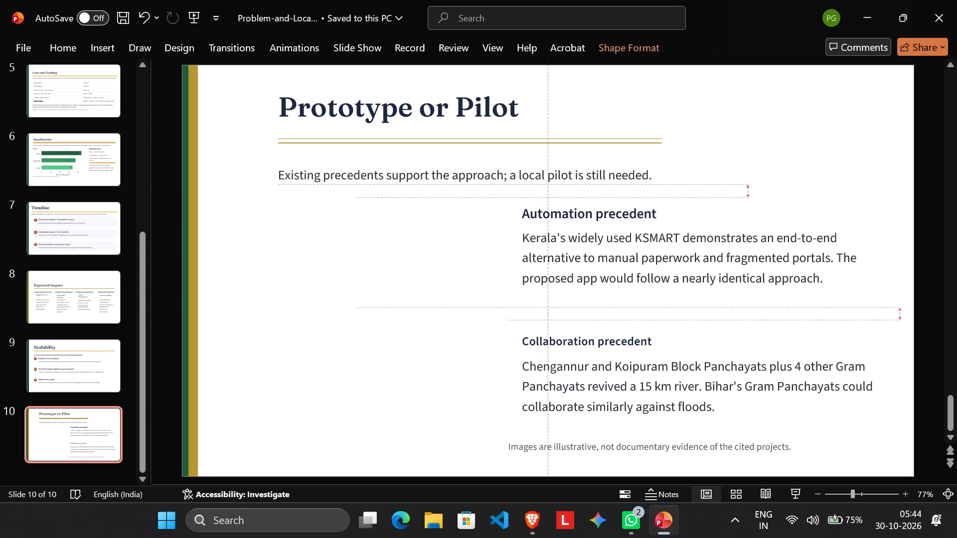
{"action": "left_click_drag", "start_coordinate": [701, 217], "coordinate": [625, 218]}
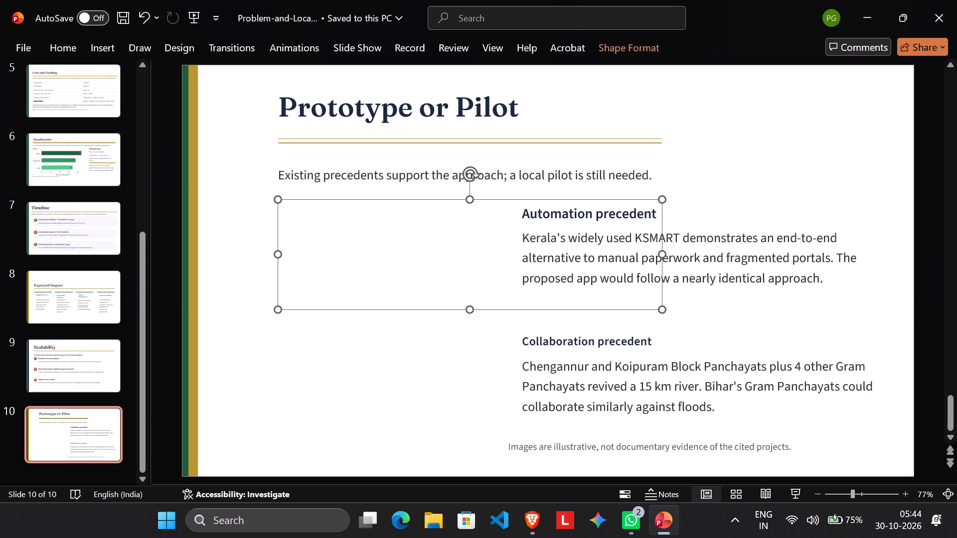
Move the Automation precedent heading left and slightly down so it lines up with the title's left edge.
{"action": "left_click", "coordinate": [634, 221]}
{"action": "left_click_drag", "start_coordinate": [719, 216], "coordinate": [710, 216]}
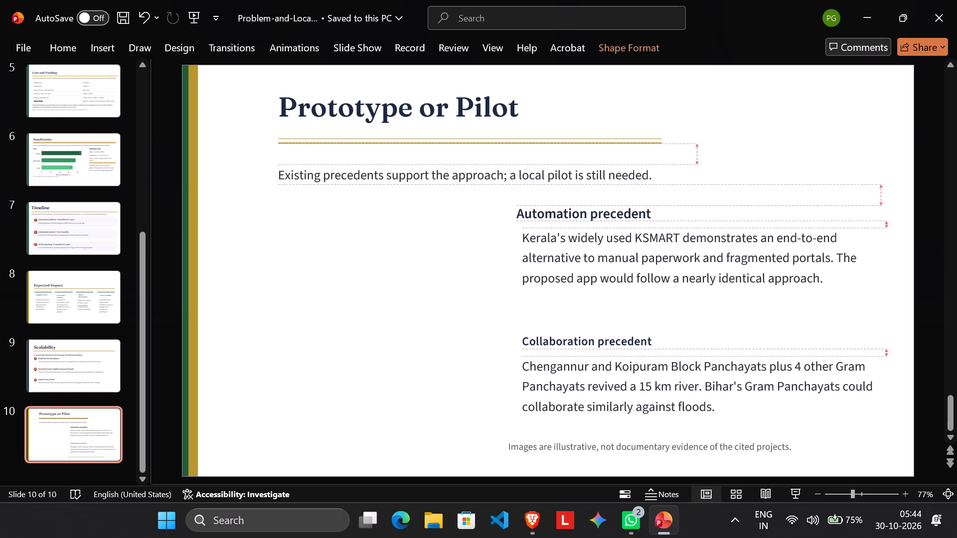
{"action": "left_click_drag", "start_coordinate": [710, 216], "coordinate": [482, 225]}
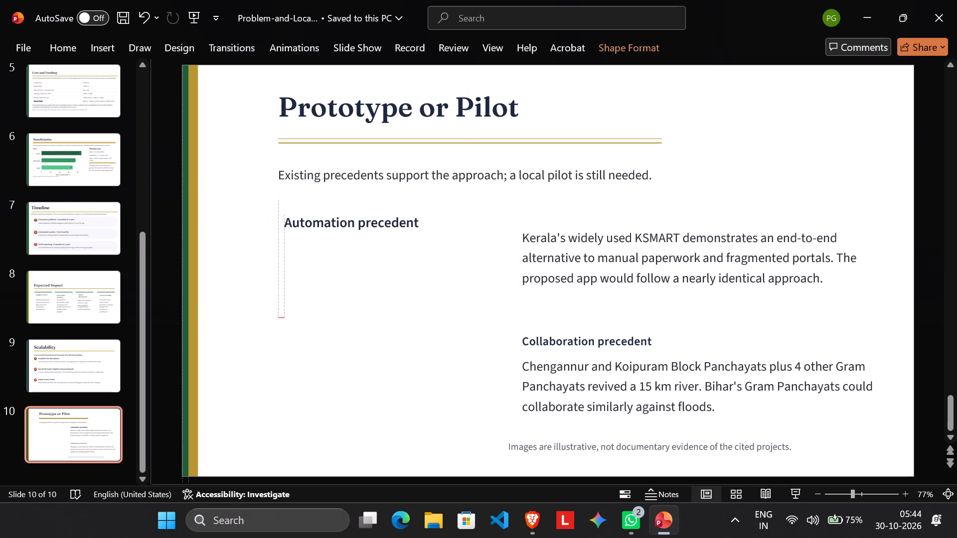
{"action": "left_click_drag", "start_coordinate": [482, 225], "coordinate": [474, 227]}
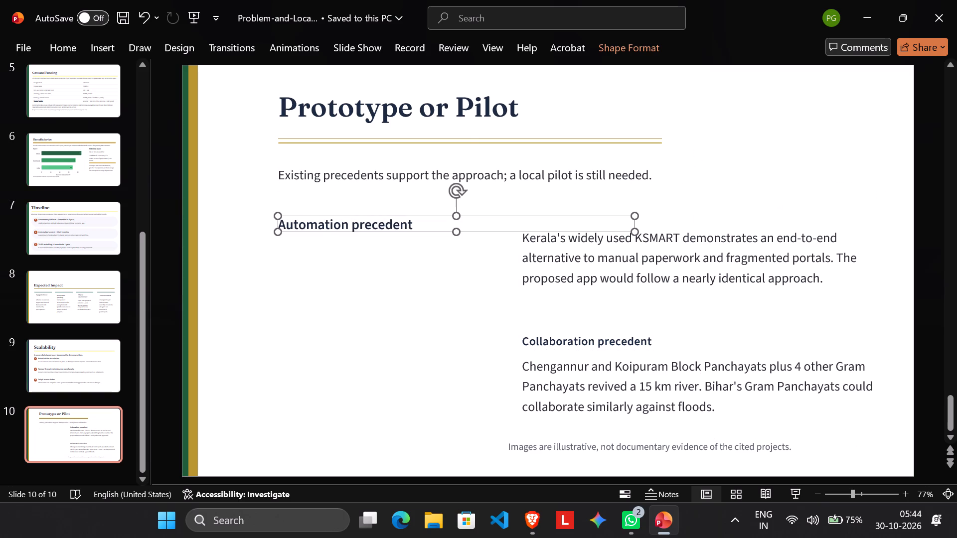
Move the Kerala KSMART paragraph left so it sits directly under the Automation precedent heading, aligned with its left edge.
{"action": "left_click", "coordinate": [600, 261]}
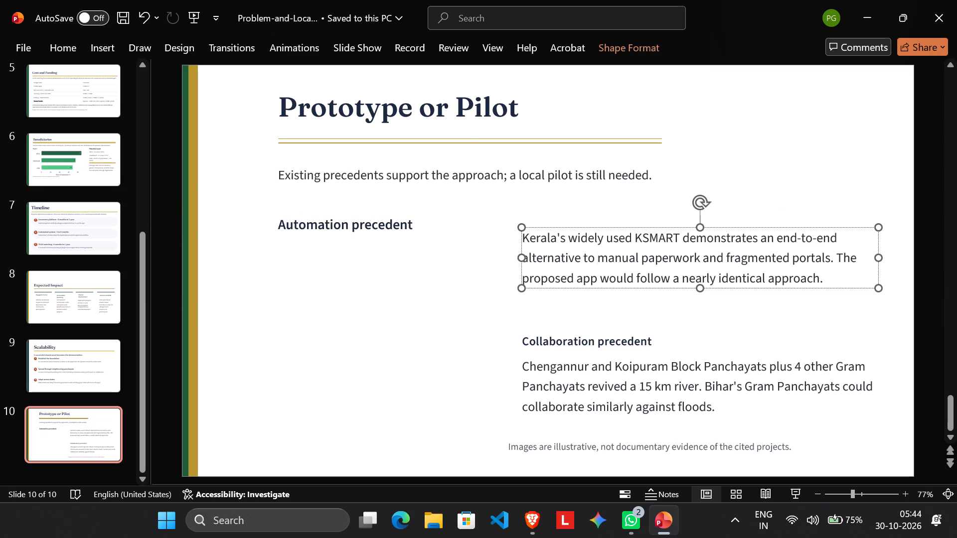
{"action": "left_click_drag", "start_coordinate": [752, 226], "coordinate": [645, 242]}
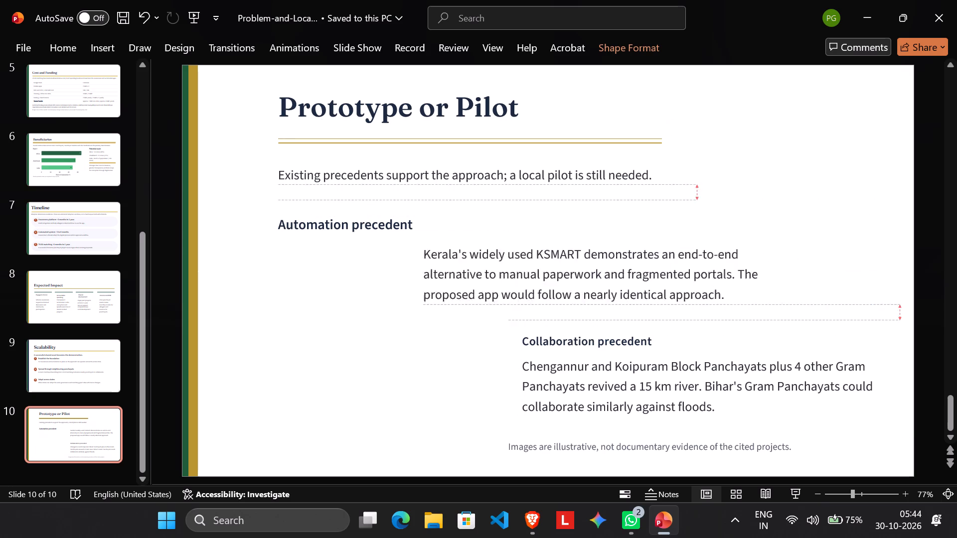
{"action": "left_click_drag", "start_coordinate": [645, 242], "coordinate": [511, 240]}
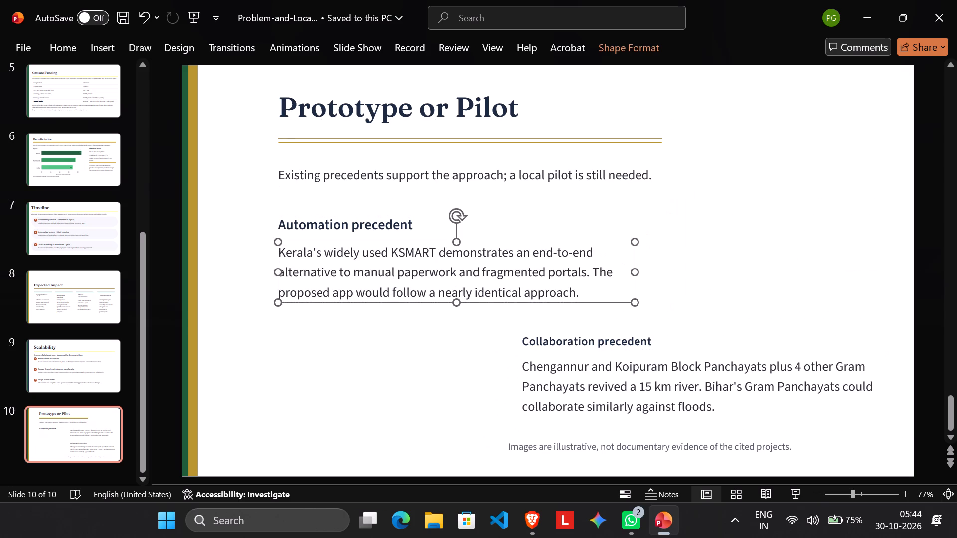
Set the font size of the Collaboration precedent heading to 18.
{"action": "left_click", "coordinate": [616, 339]}
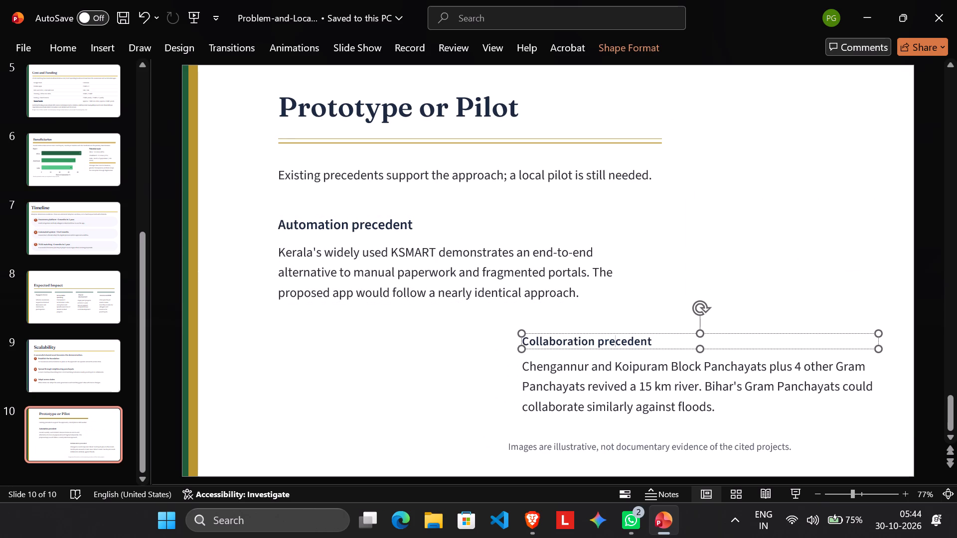
{"action": "left_click_drag", "start_coordinate": [651, 340], "coordinate": [555, 338]}
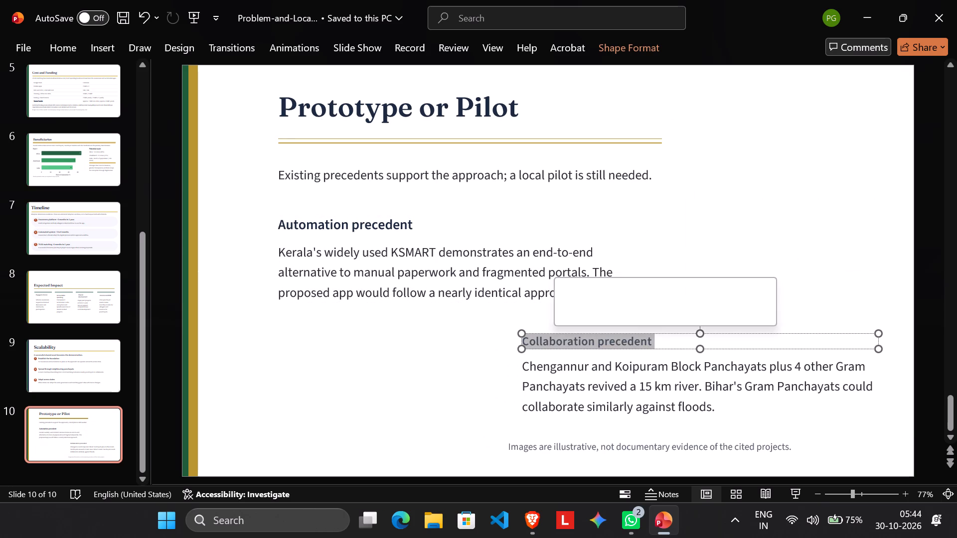
{"action": "left_click", "coordinate": [658, 287]}
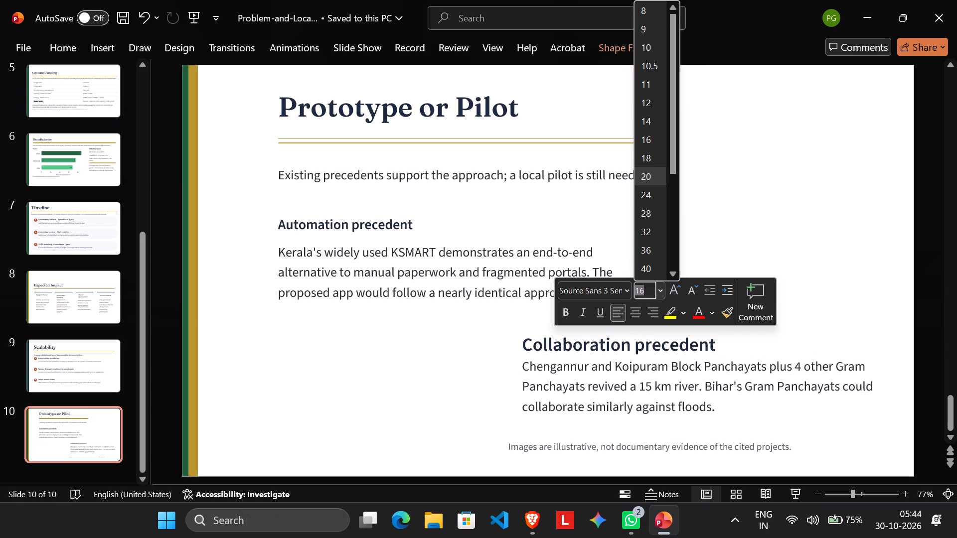
{"action": "left_click", "coordinate": [654, 159]}
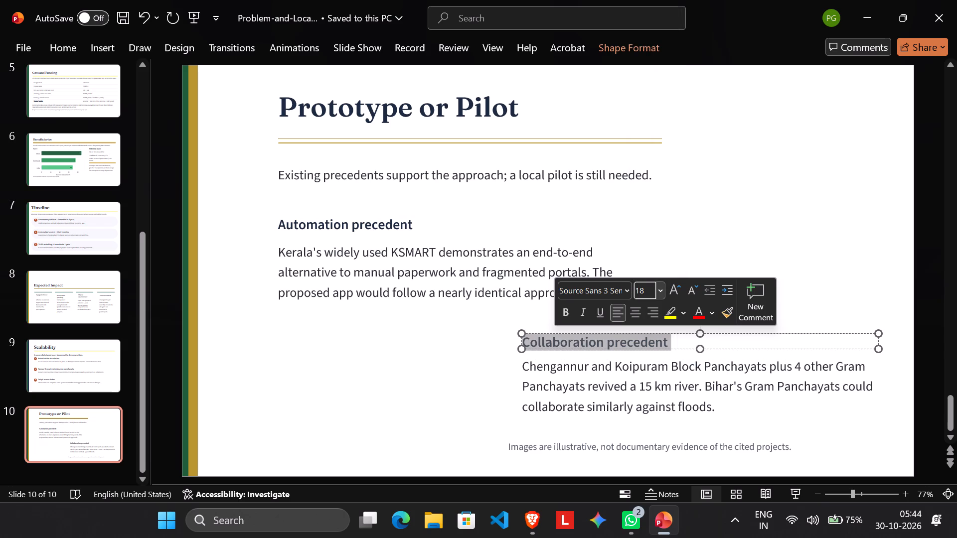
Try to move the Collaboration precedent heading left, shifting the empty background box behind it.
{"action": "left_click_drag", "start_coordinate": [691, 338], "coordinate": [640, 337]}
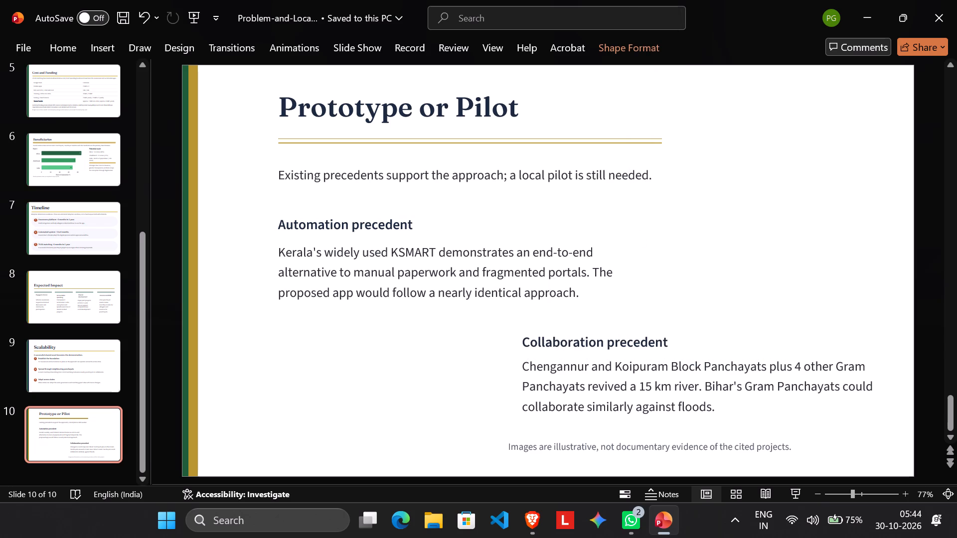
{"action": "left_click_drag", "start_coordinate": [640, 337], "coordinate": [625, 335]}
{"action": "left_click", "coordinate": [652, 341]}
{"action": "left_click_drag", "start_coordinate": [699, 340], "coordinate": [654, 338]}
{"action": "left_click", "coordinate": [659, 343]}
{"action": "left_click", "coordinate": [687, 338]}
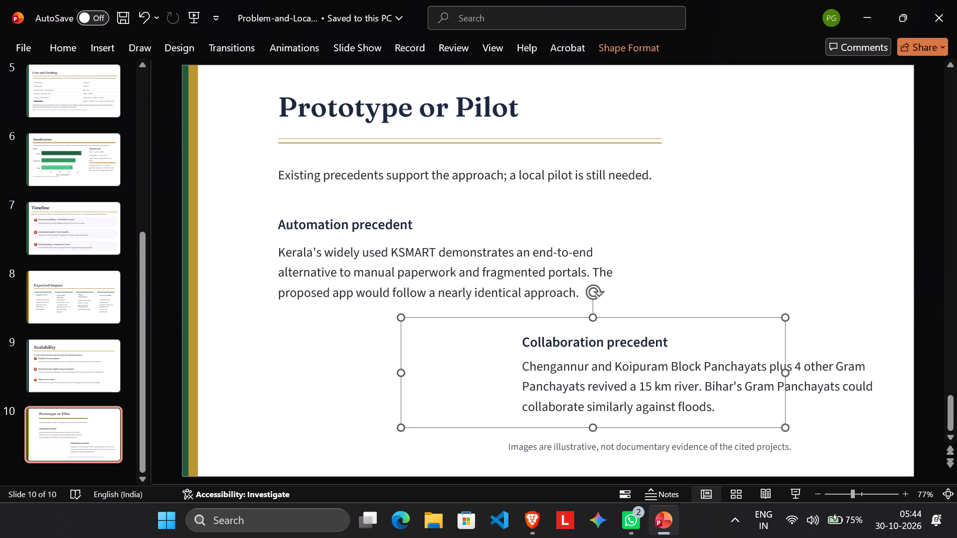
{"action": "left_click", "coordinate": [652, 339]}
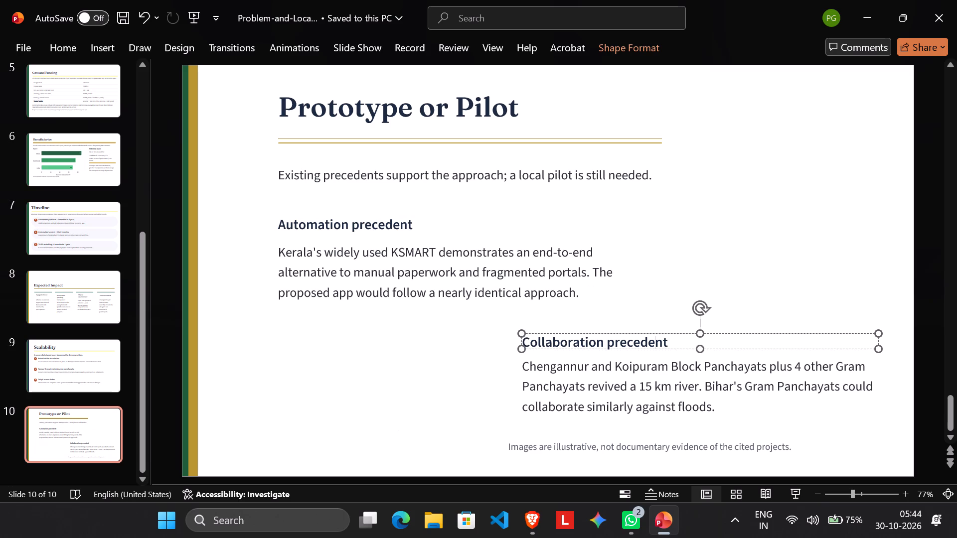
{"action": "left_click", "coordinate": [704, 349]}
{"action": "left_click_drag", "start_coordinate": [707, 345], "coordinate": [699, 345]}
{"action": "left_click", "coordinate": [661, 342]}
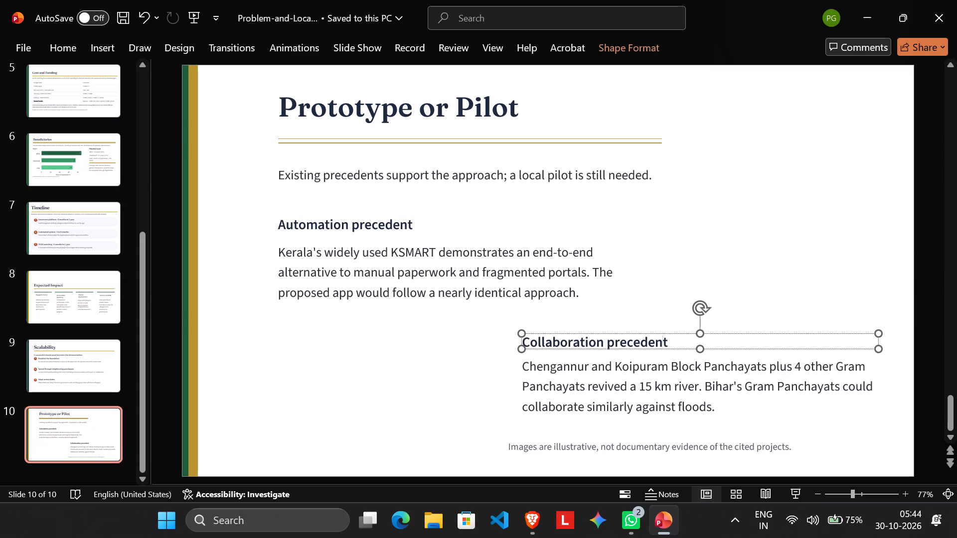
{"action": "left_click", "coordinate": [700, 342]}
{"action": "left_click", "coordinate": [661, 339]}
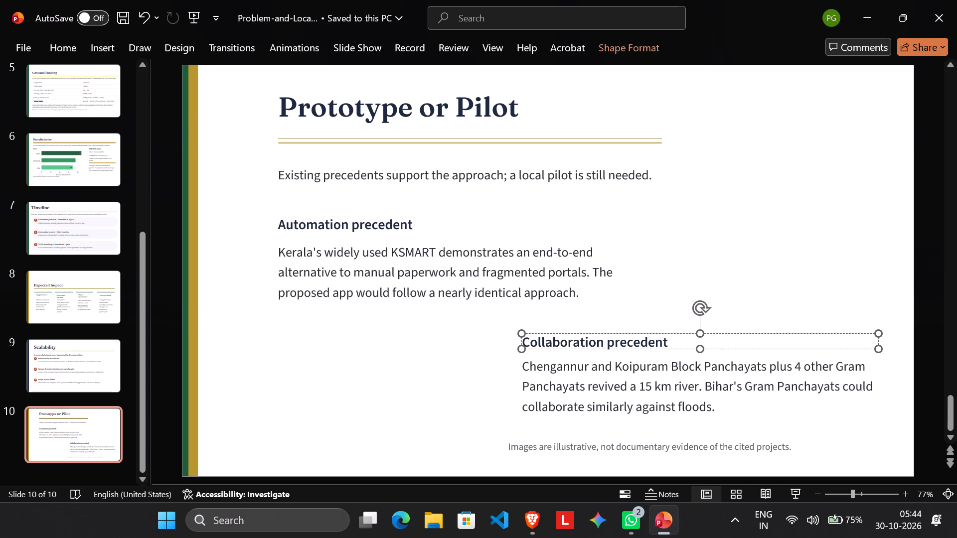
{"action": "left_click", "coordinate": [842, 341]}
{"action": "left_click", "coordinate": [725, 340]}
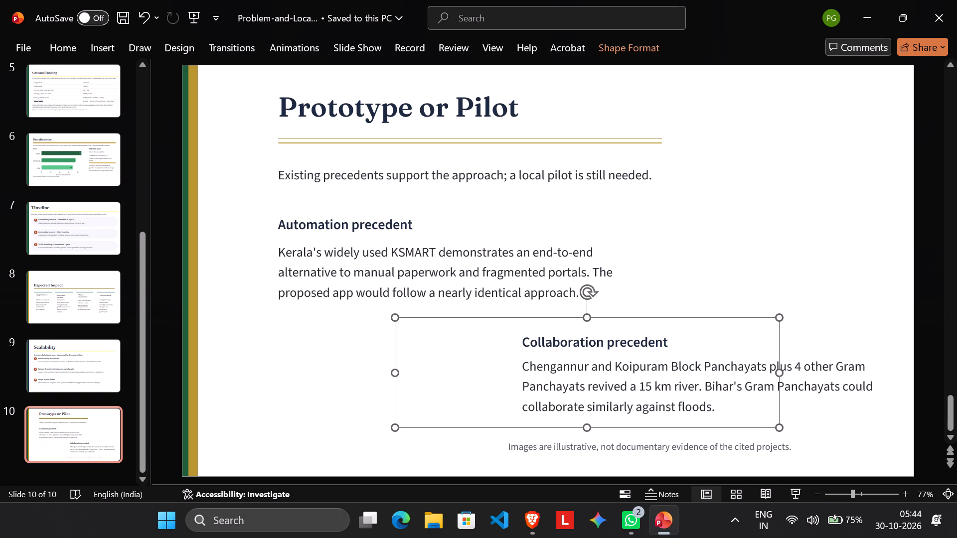
Move the empty background box right and slightly down so it sits behind the Collaboration precedent heading and paragraph.
{"action": "left_click_drag", "start_coordinate": [730, 342], "coordinate": [841, 267]}
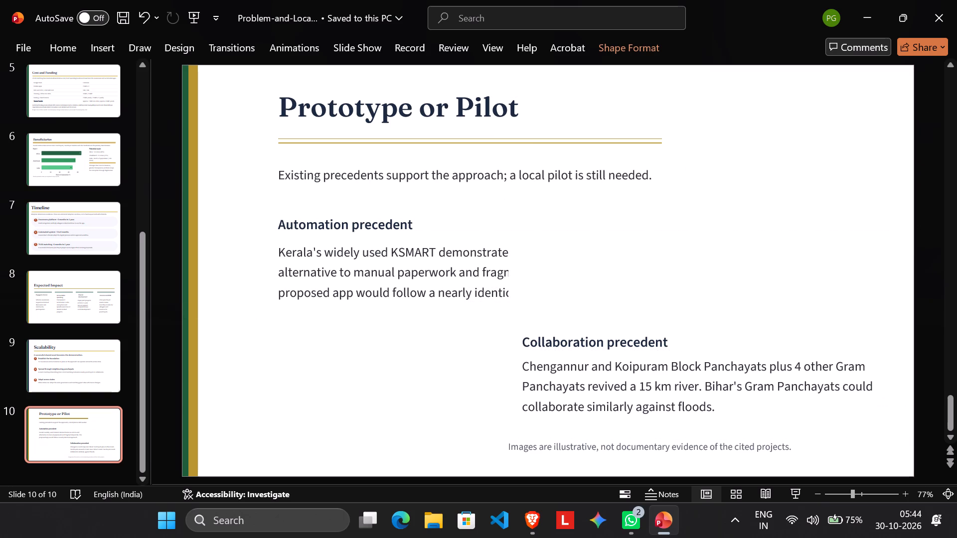
{"action": "left_click_drag", "start_coordinate": [841, 267], "coordinate": [823, 357]}
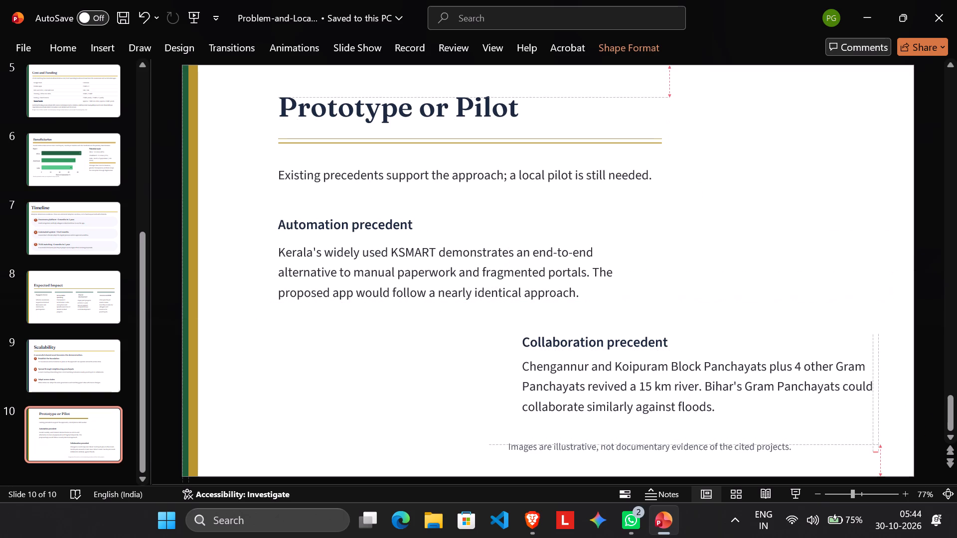
{"action": "left_click_drag", "start_coordinate": [823, 357], "coordinate": [832, 353]}
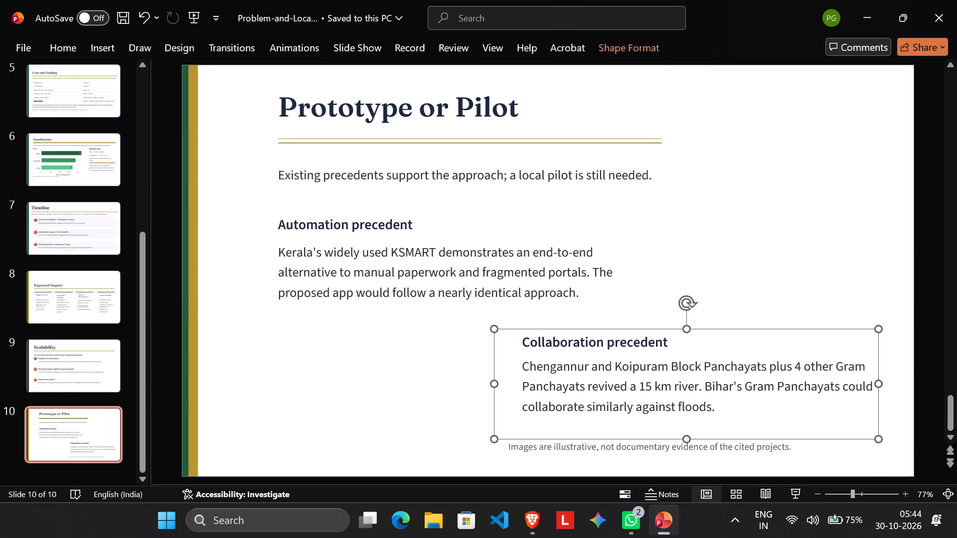
Nudge the empty background box behind the Collaboration precedent block left while trying to move its heading.
{"action": "left_click_drag", "start_coordinate": [674, 350], "coordinate": [663, 350]}
{"action": "left_click", "coordinate": [653, 343]}
{"action": "left_click_drag", "start_coordinate": [691, 339], "coordinate": [689, 339]}
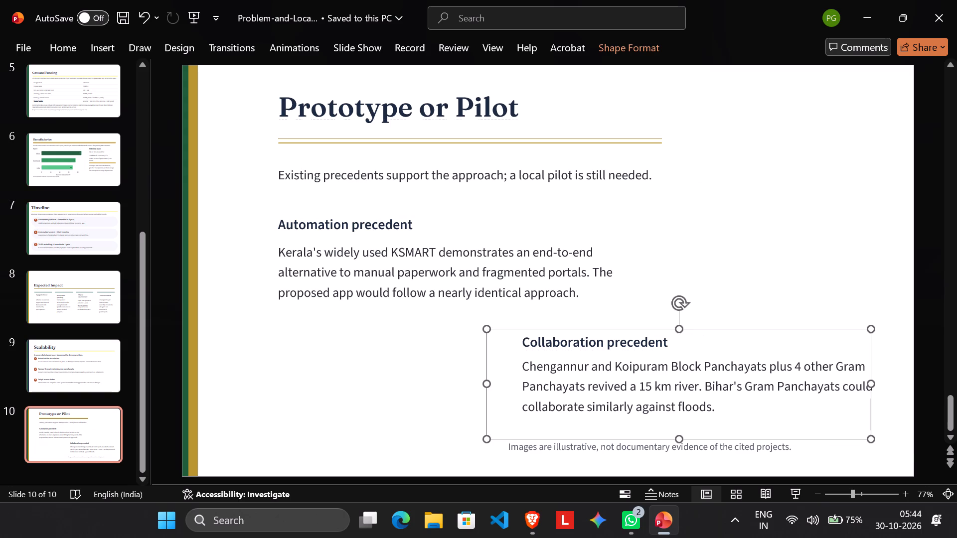
{"action": "left_click_drag", "start_coordinate": [689, 339], "coordinate": [686, 337]}
{"action": "left_click", "coordinate": [660, 339]}
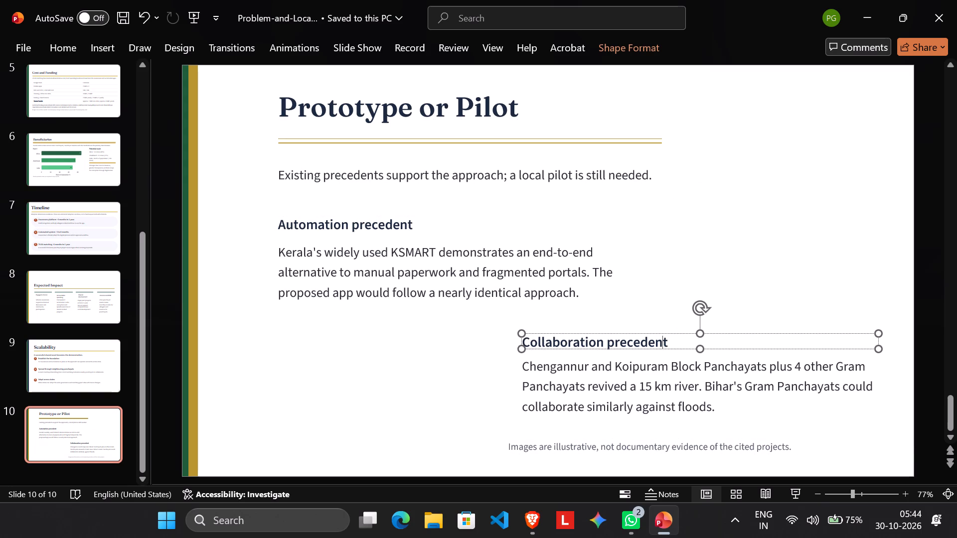
{"action": "left_click_drag", "start_coordinate": [694, 341], "coordinate": [690, 347]}
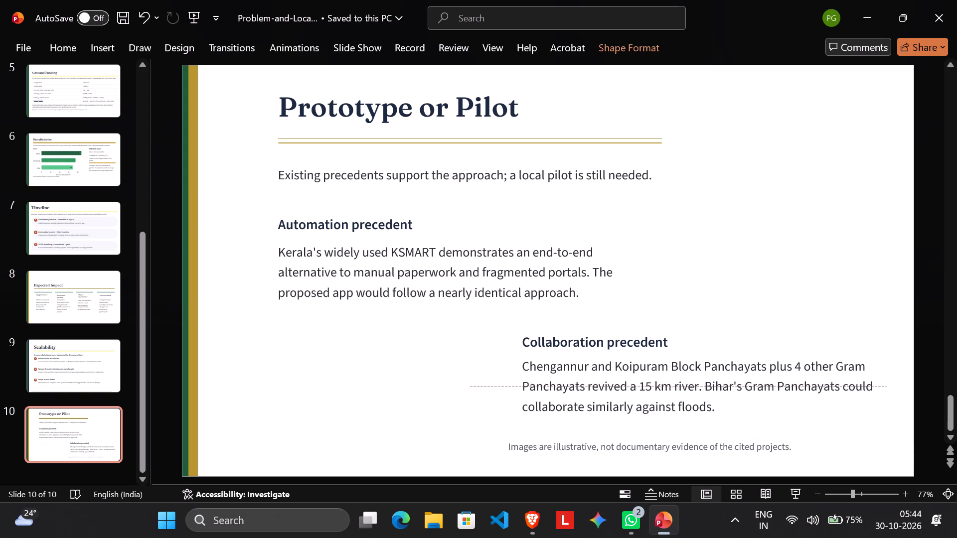
{"action": "left_click_drag", "start_coordinate": [690, 347], "coordinate": [654, 341]}
{"action": "left_click", "coordinate": [641, 336]}
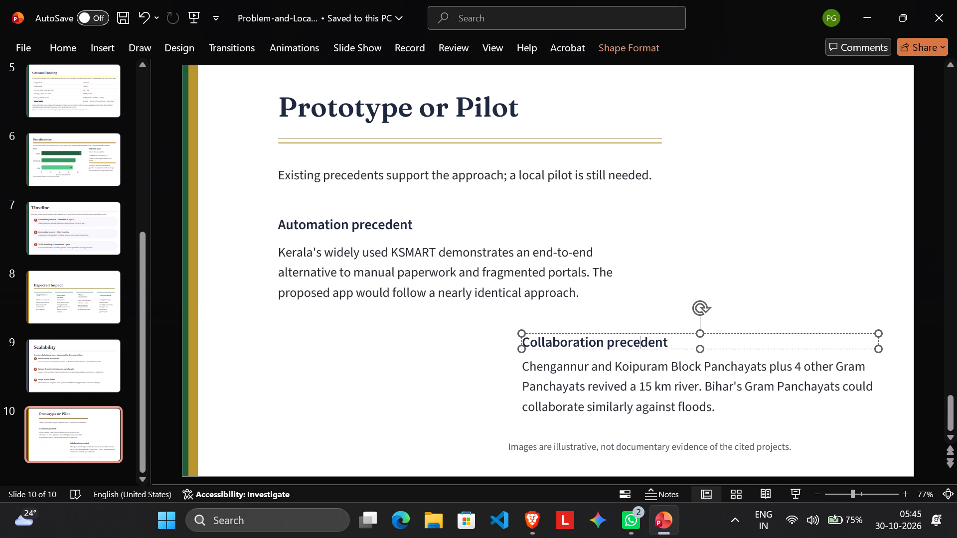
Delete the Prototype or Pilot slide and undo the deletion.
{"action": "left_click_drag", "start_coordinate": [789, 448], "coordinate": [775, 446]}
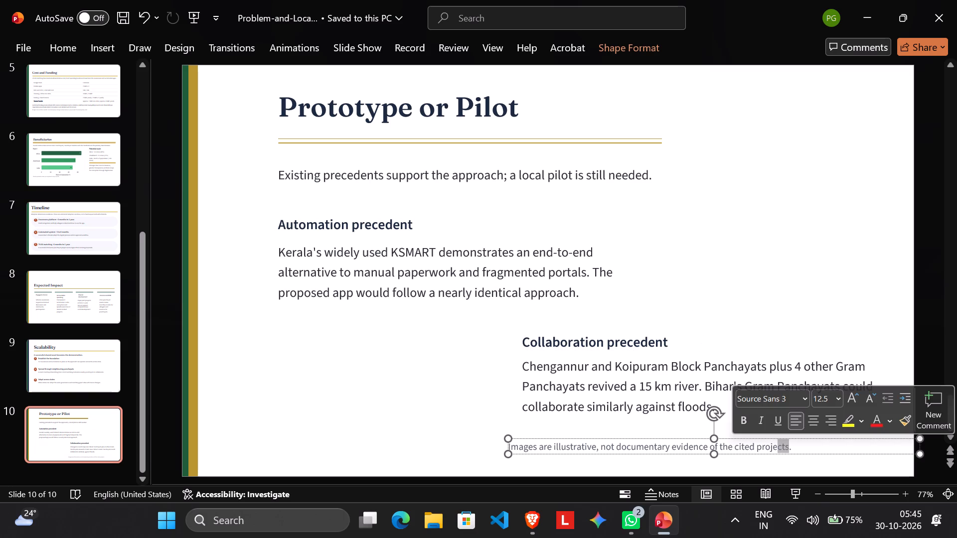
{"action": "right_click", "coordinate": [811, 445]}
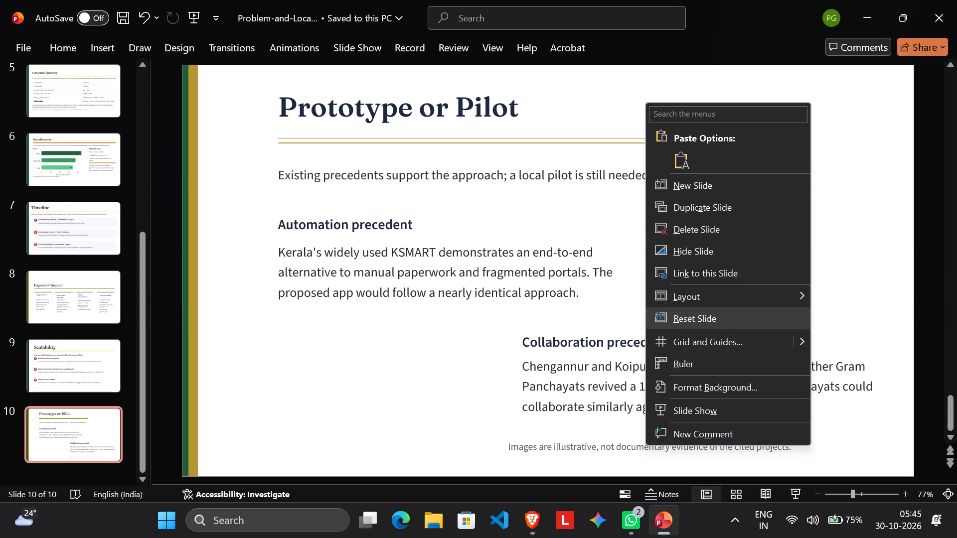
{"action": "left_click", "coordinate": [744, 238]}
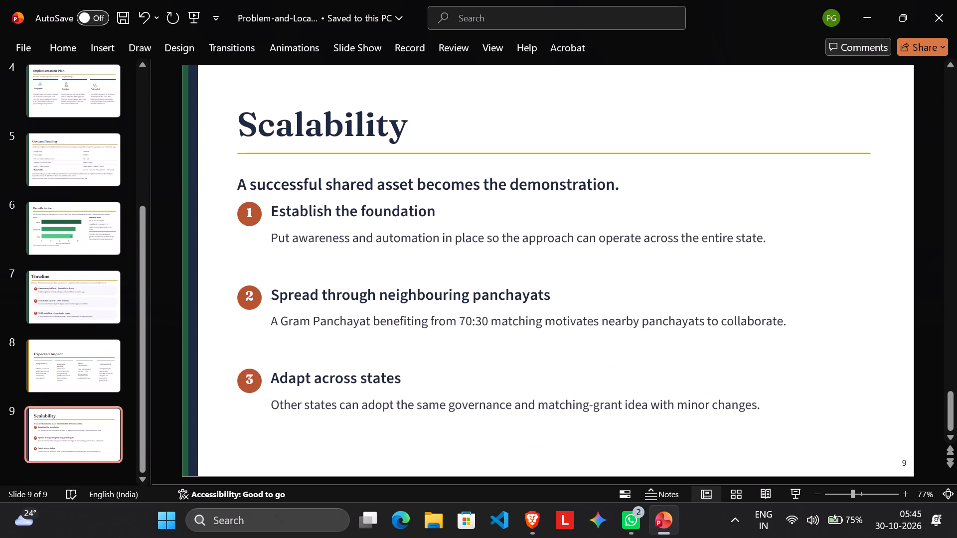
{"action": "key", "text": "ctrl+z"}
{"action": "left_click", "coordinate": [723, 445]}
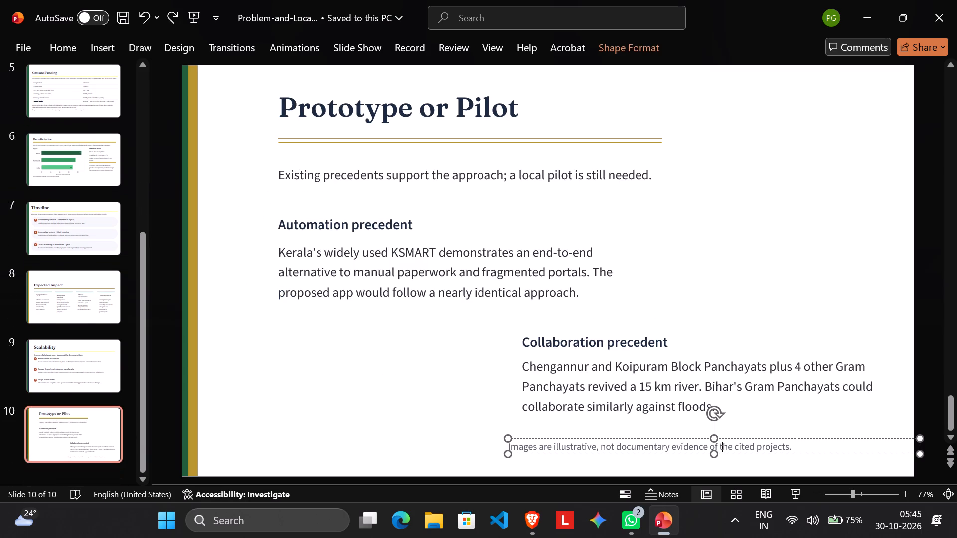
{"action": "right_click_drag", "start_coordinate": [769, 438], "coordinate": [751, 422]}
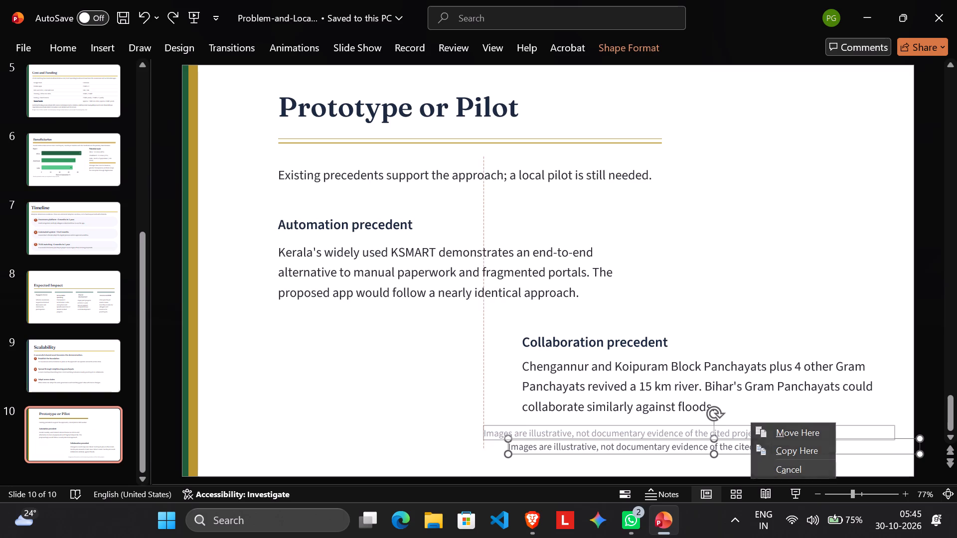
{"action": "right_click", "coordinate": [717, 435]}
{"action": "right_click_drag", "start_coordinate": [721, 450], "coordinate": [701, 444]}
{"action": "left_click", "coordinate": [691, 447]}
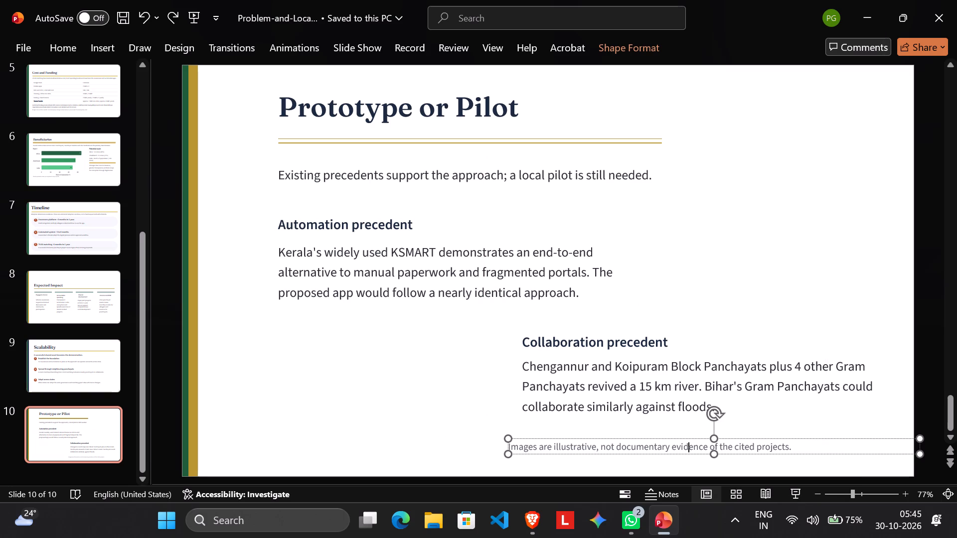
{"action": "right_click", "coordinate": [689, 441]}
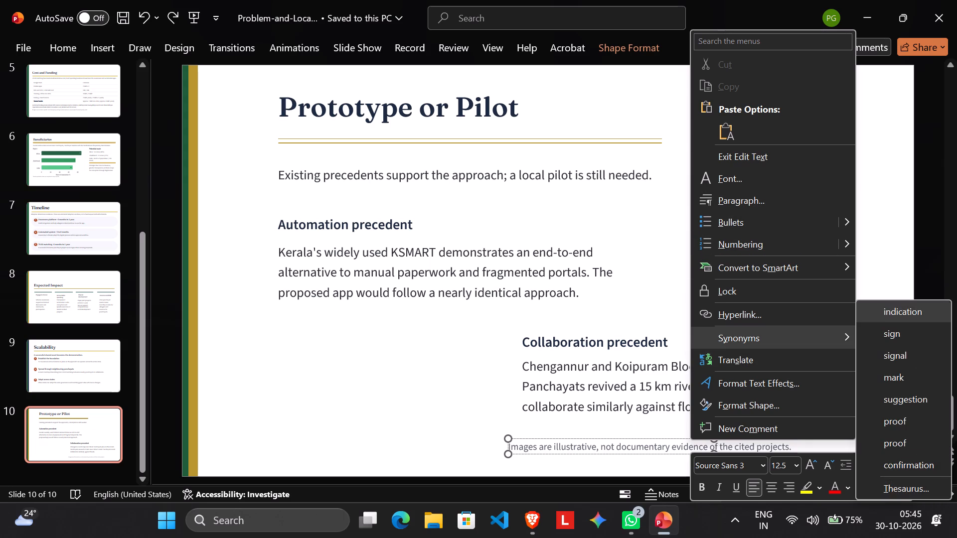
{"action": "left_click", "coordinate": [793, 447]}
Delete the footnote text stating that images are illustrative at the bottom of the Prototype or Pilot slide.
{"action": "left_click_drag", "start_coordinate": [792, 445], "coordinate": [756, 442]}
{"action": "left_click", "coordinate": [756, 441]}
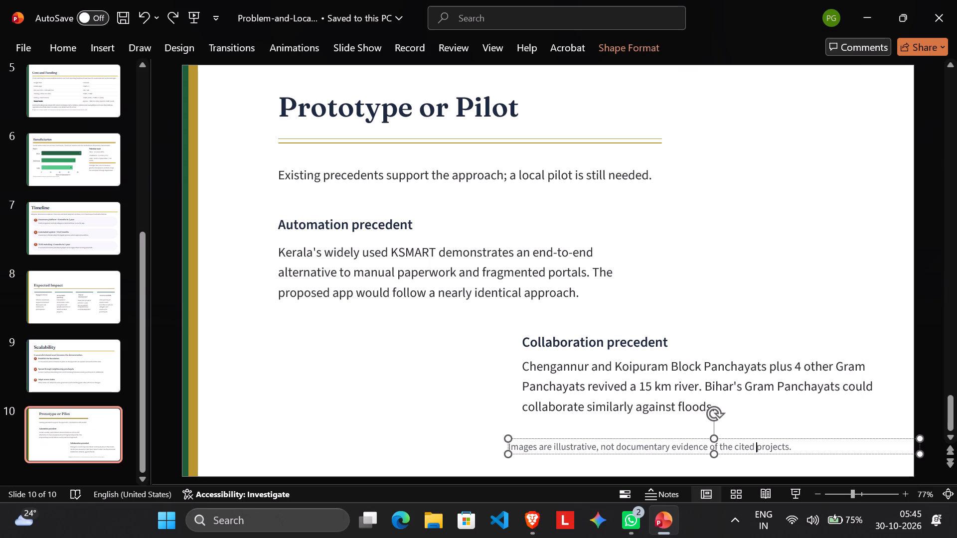
{"action": "left_click", "coordinate": [787, 444]}
{"action": "left_click", "coordinate": [790, 444]}
{"action": "left_click", "coordinate": [792, 445]}
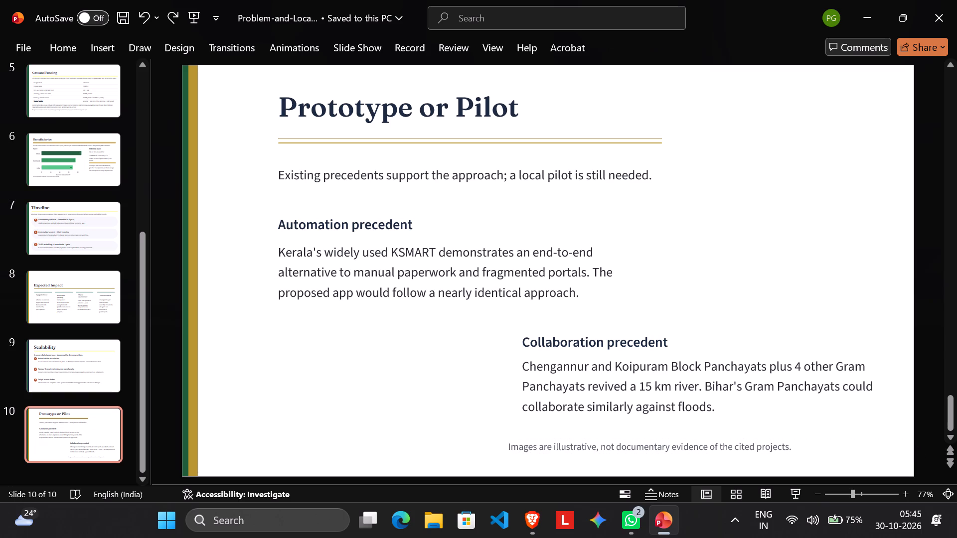
{"action": "left_click", "coordinate": [793, 445]}
{"action": "left_click", "coordinate": [781, 448]}
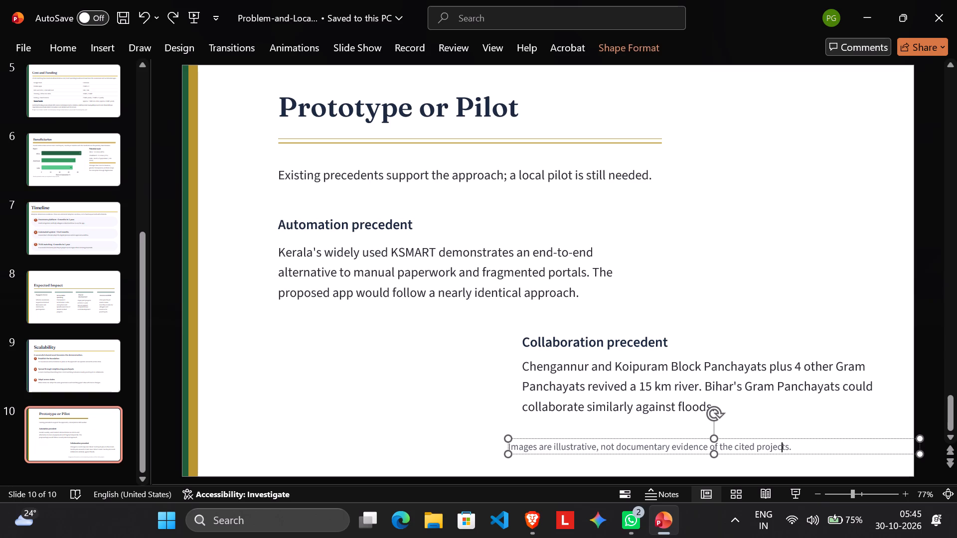
{"action": "key", "text": "ctrl+a"}
{"action": "key", "text": "BackSpace"}
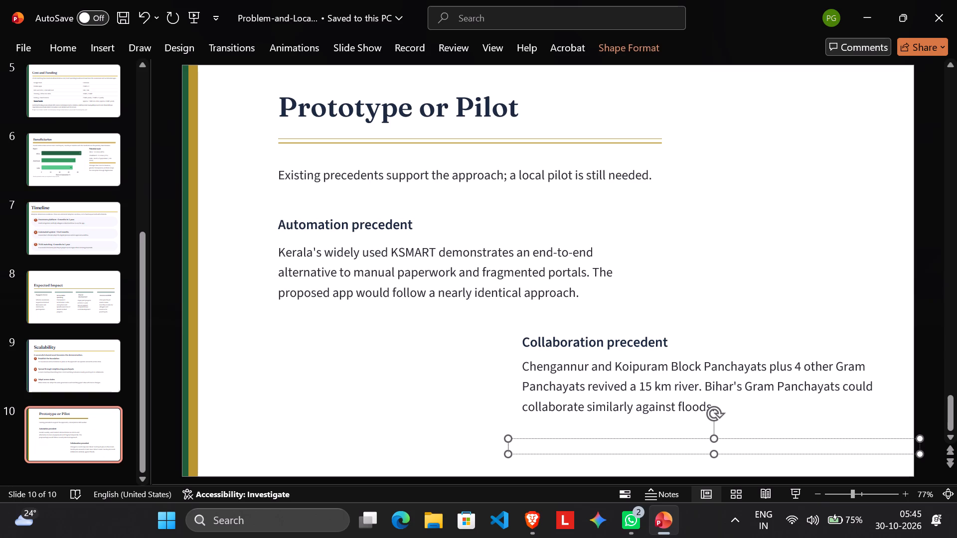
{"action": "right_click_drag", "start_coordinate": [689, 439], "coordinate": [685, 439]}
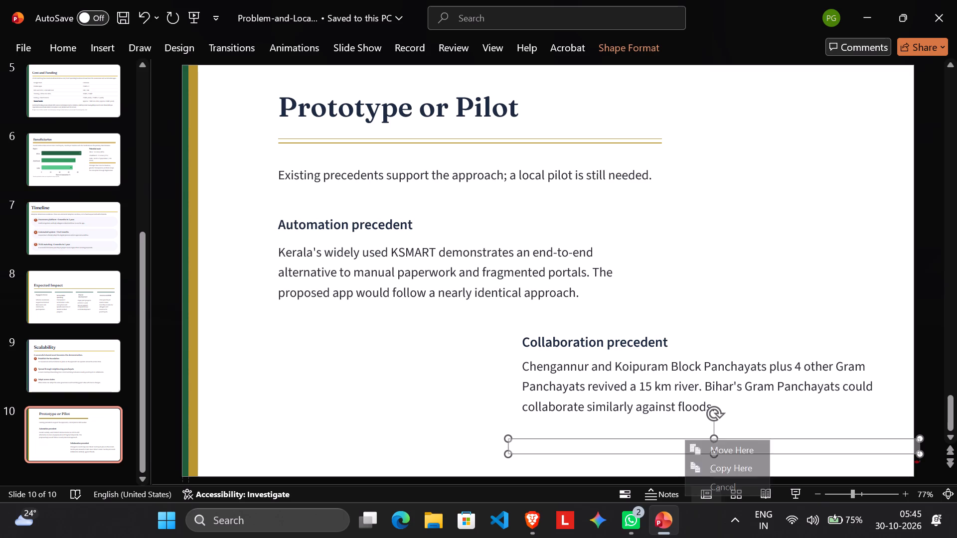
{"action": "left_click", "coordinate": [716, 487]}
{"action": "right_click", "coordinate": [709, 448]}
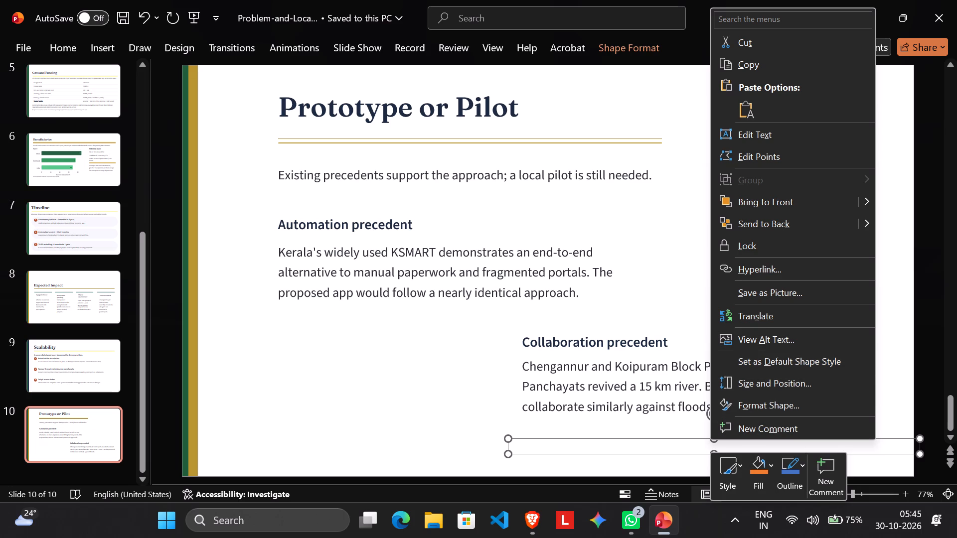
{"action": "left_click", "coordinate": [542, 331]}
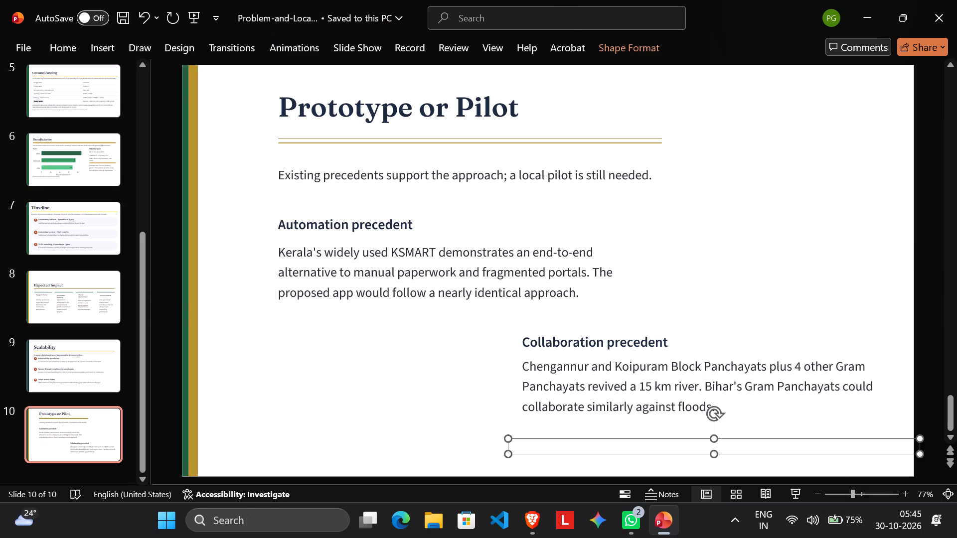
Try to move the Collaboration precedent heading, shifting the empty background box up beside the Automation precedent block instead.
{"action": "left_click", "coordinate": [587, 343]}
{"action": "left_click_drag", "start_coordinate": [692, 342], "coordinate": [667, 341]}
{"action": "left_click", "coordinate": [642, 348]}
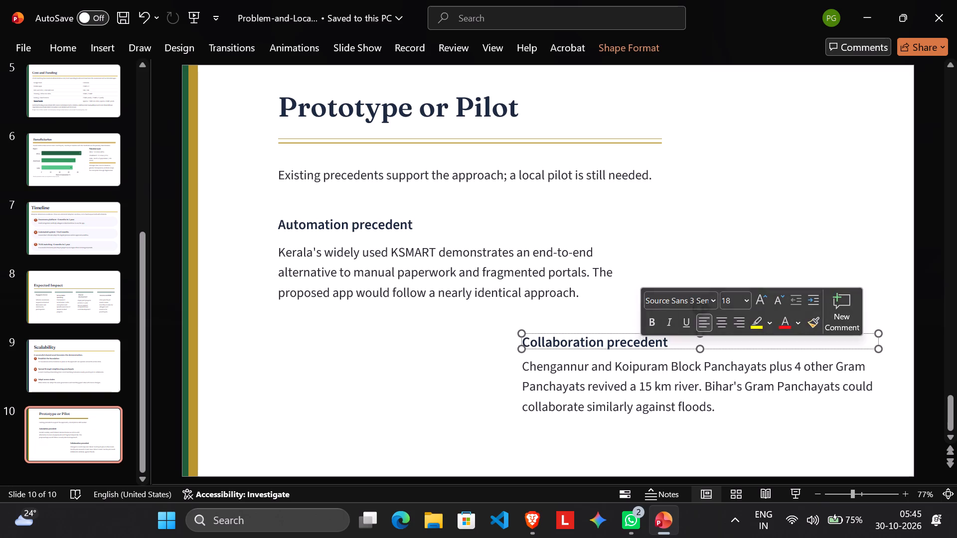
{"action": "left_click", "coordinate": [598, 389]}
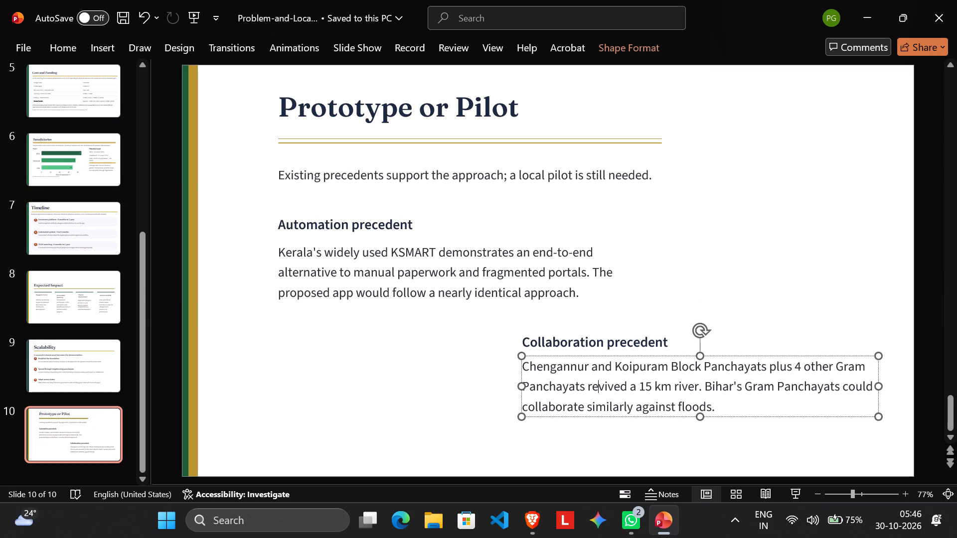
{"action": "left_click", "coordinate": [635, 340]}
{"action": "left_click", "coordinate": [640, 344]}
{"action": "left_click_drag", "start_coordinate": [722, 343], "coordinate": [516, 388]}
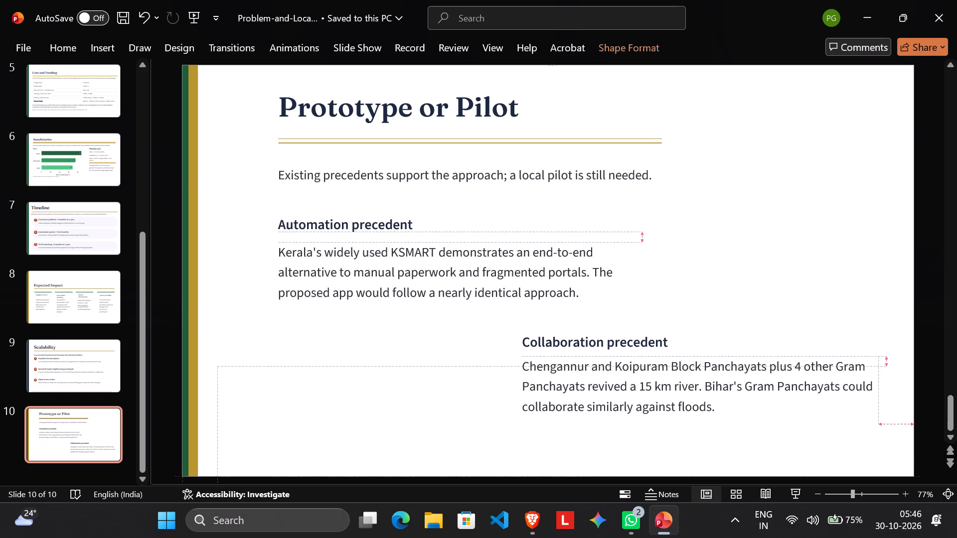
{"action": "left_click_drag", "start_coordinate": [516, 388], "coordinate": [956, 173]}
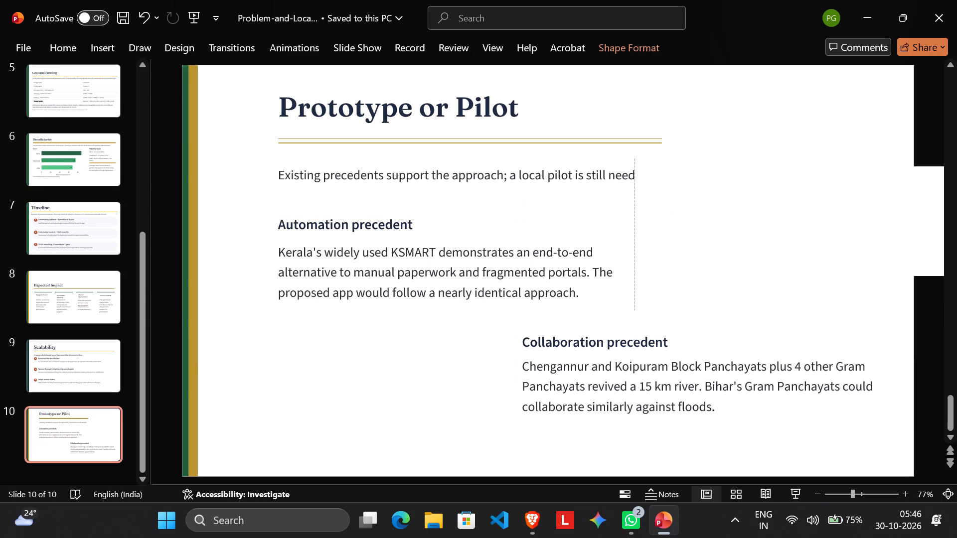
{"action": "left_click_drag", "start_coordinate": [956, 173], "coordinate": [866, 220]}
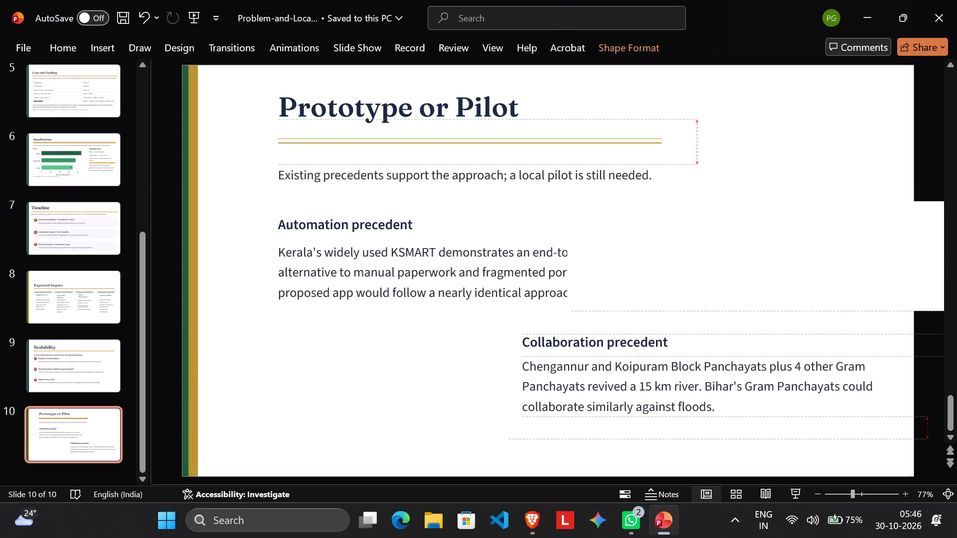
Delete the empty white background box overlapping the Automation precedent paragraph.
{"action": "right_click", "coordinate": [799, 238]}
{"action": "left_click", "coordinate": [828, 288]}
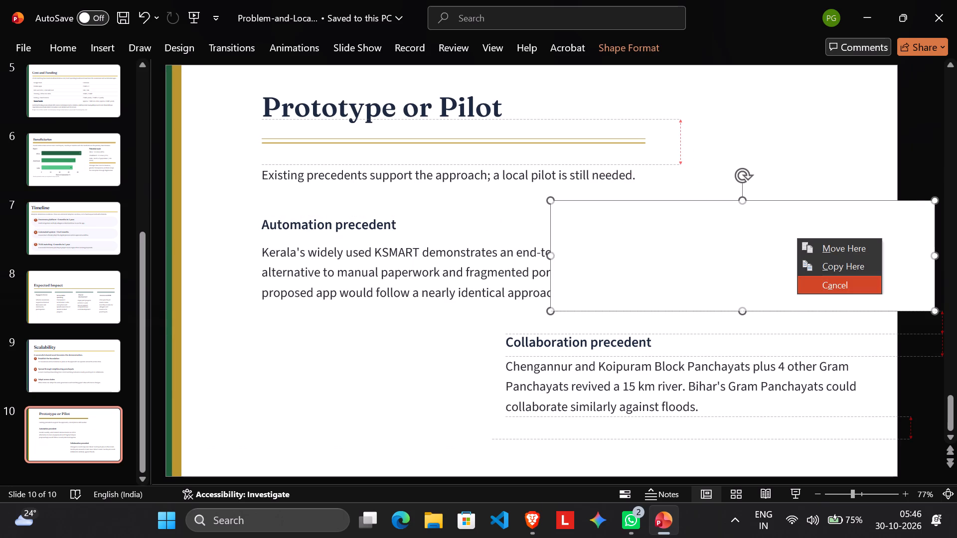
{"action": "right_click", "coordinate": [779, 265]}
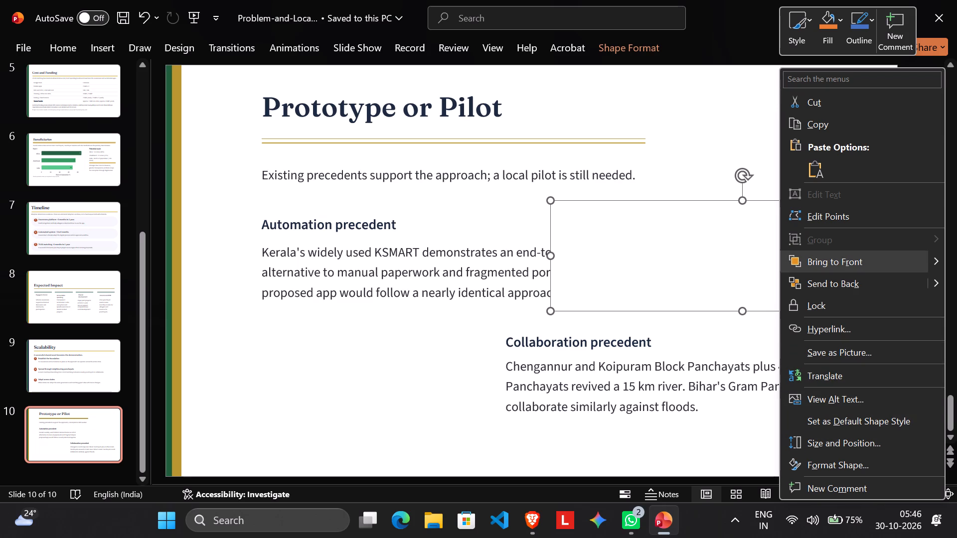
{"action": "right_click", "coordinate": [641, 279]}
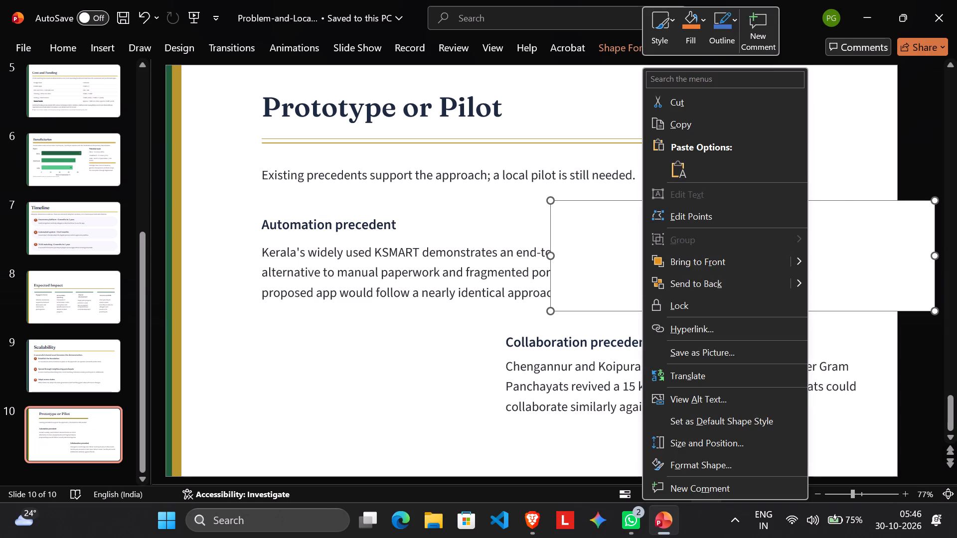
{"action": "right_click", "coordinate": [845, 261]}
{"action": "left_click", "coordinate": [877, 256]}
{"action": "right_click", "coordinate": [757, 240]}
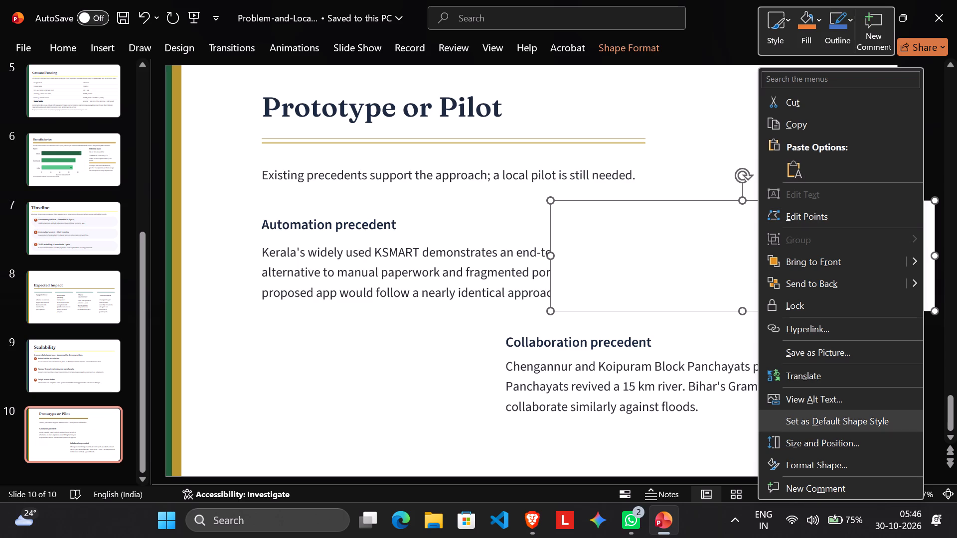
{"action": "key", "text": "Delete"}
{"action": "left_click", "coordinate": [700, 274]}
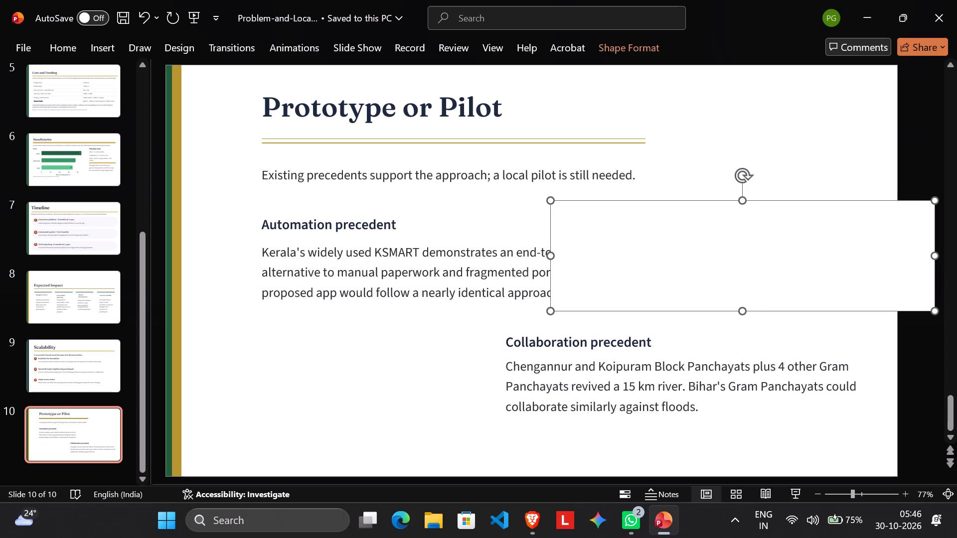
{"action": "key", "text": "Delete"}
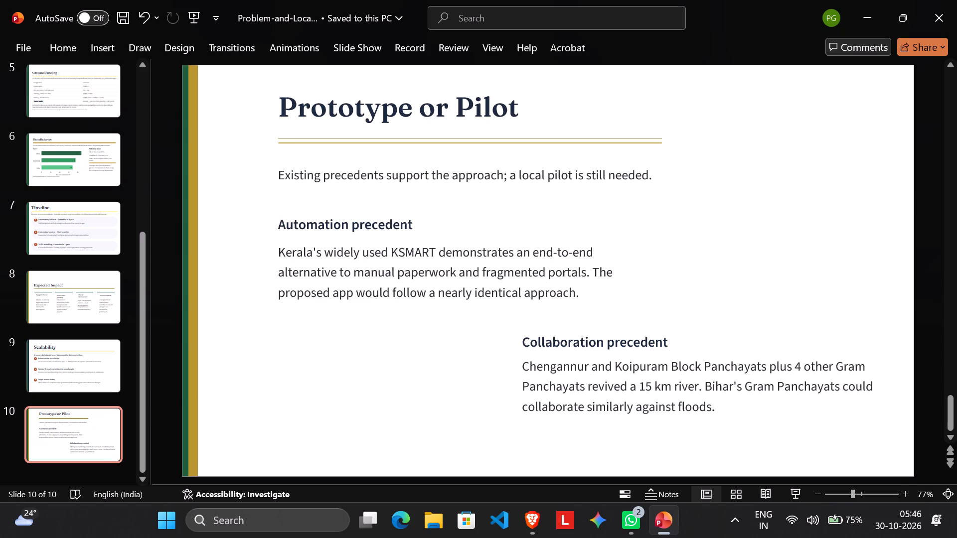
Move the Collaboration precedent heading left, below the Automation precedent paragraph and aligned with its left edge.
{"action": "left_click", "coordinate": [650, 346]}
{"action": "left_click_drag", "start_coordinate": [713, 344], "coordinate": [622, 341]}
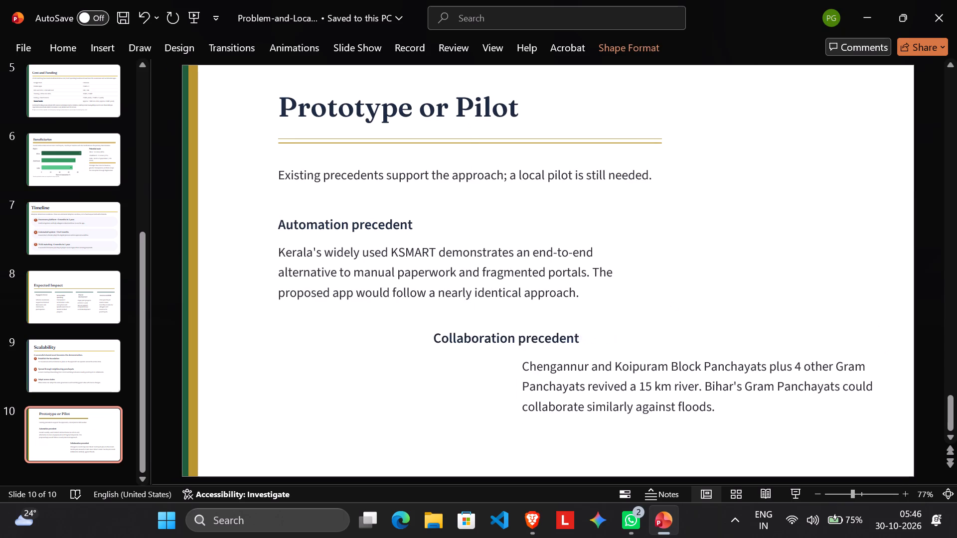
{"action": "left_click_drag", "start_coordinate": [622, 341], "coordinate": [510, 354]}
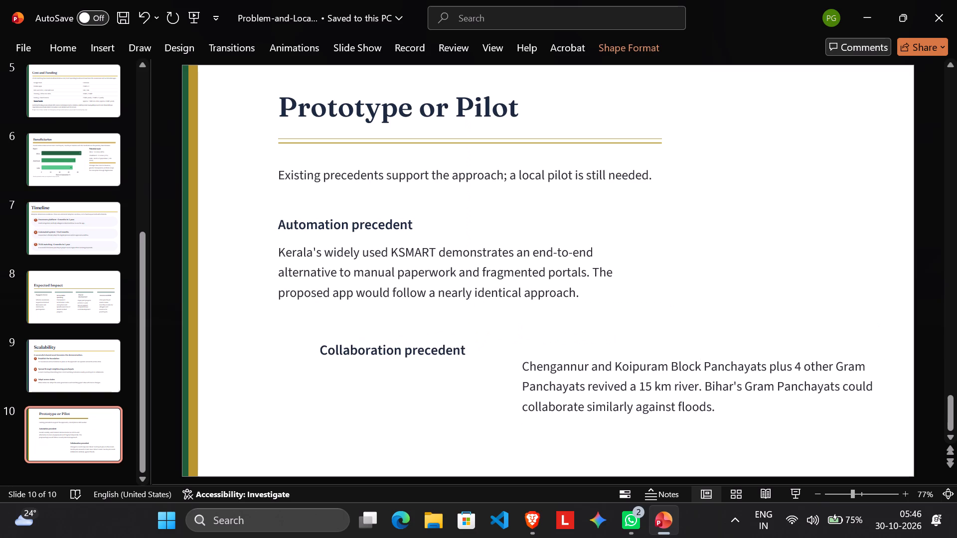
{"action": "left_click_drag", "start_coordinate": [510, 354], "coordinate": [350, 271]}
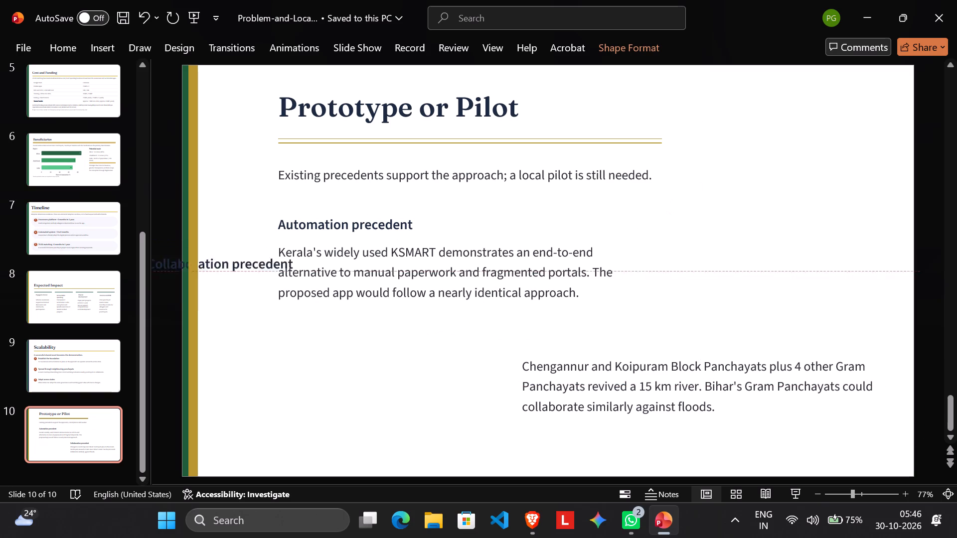
{"action": "left_click_drag", "start_coordinate": [350, 271], "coordinate": [461, 339]}
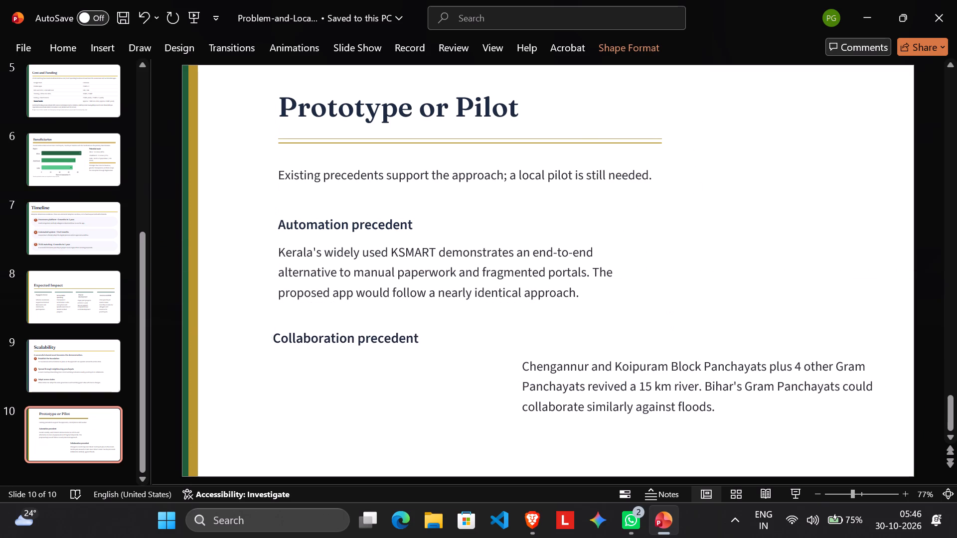
{"action": "left_click_drag", "start_coordinate": [461, 339], "coordinate": [471, 346]}
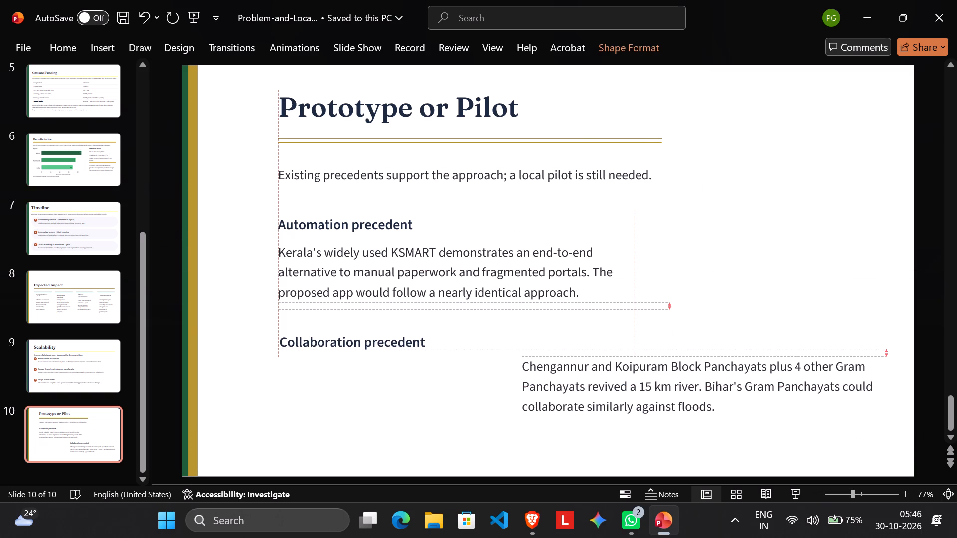
{"action": "left_click_drag", "start_coordinate": [471, 346], "coordinate": [469, 335]}
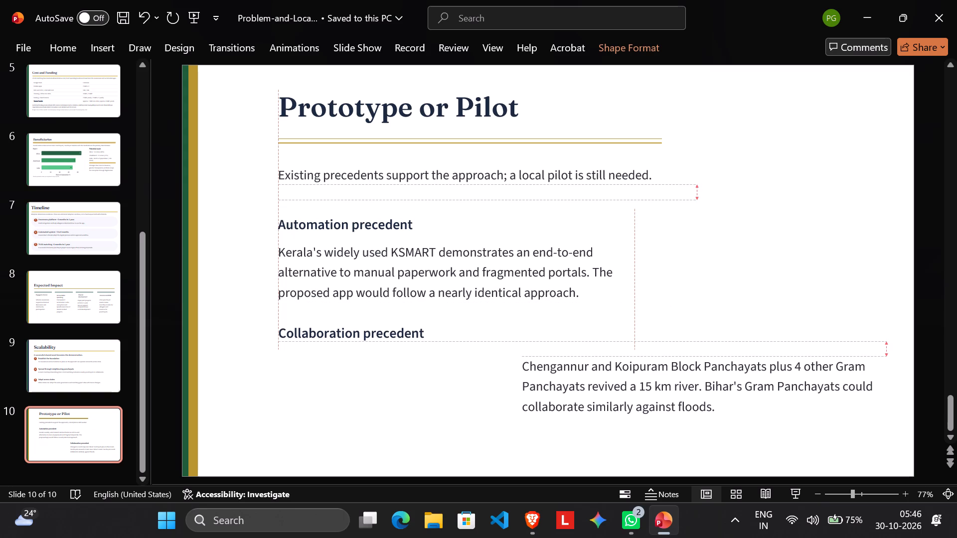
{"action": "left_click_drag", "start_coordinate": [469, 335], "coordinate": [469, 344]}
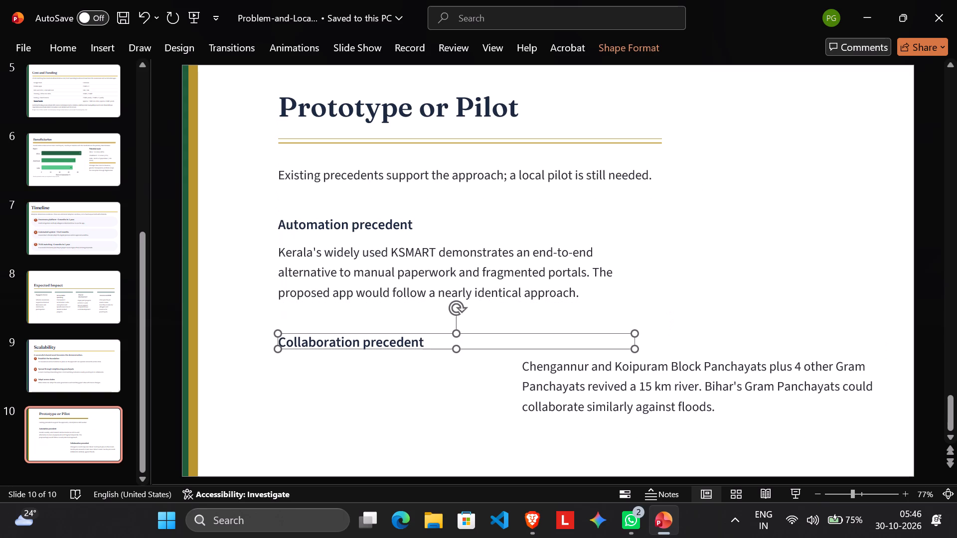
Move the Chengannur and Koipuram paragraph beneath the Collaboration precedent heading, aligned with the heading's left edge.
{"action": "left_click", "coordinate": [584, 388]}
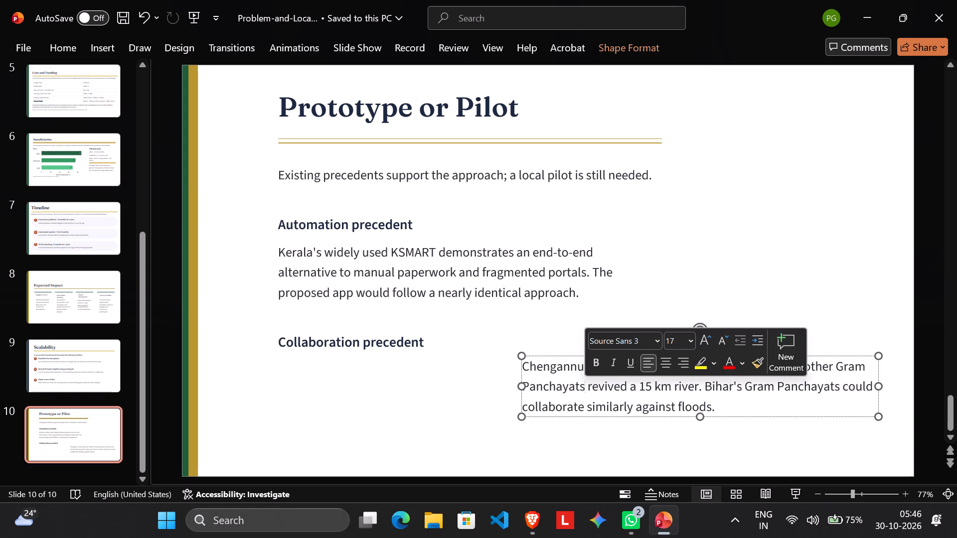
{"action": "left_click", "coordinate": [741, 403]}
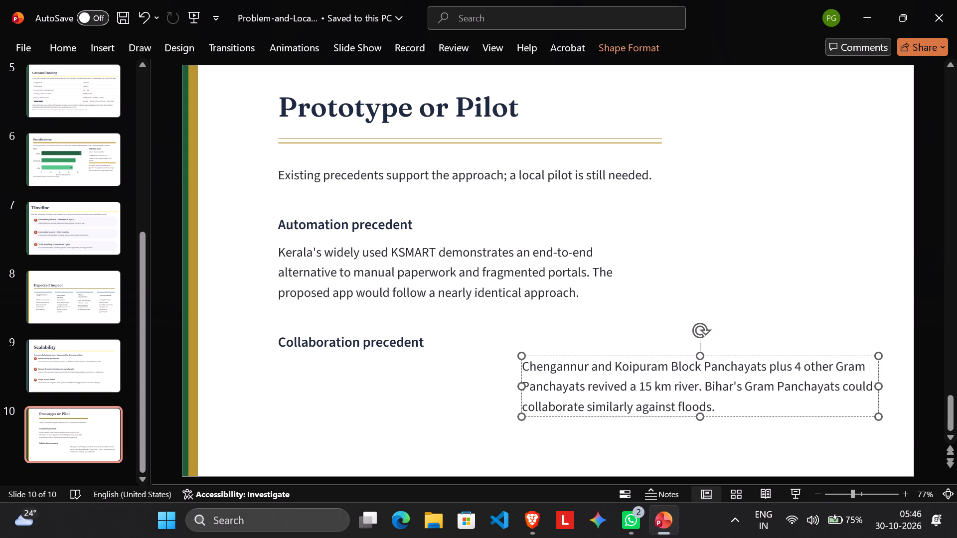
{"action": "left_click_drag", "start_coordinate": [694, 356], "coordinate": [454, 376]}
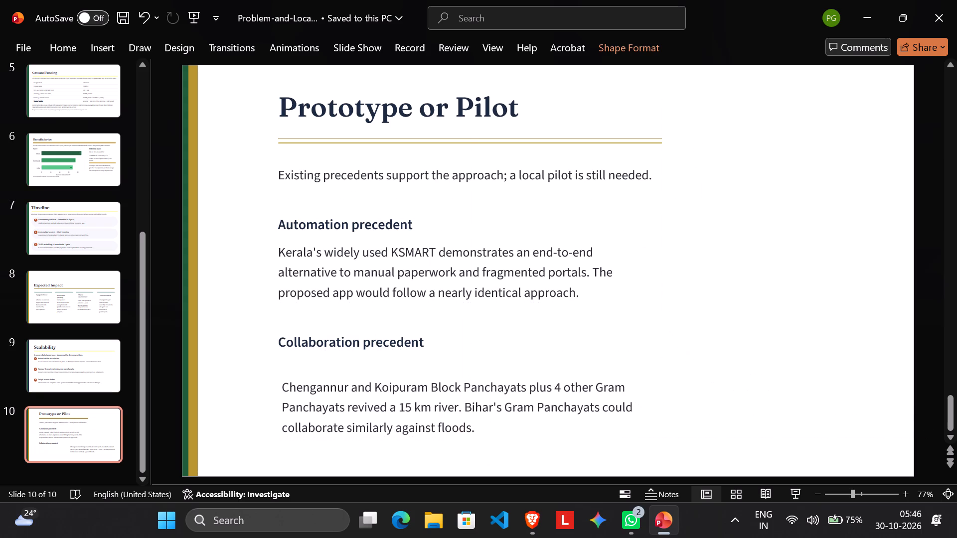
{"action": "left_click_drag", "start_coordinate": [454, 376], "coordinate": [454, 375]}
Widen the Automation precedent paragraph's text box to the right so its text wraps onto two lines.
{"action": "left_click", "coordinate": [529, 239]}
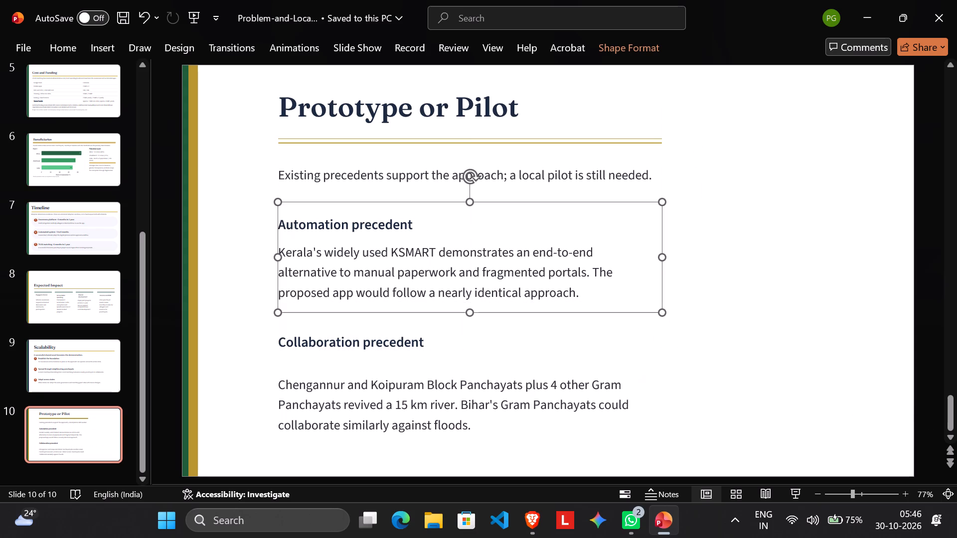
{"action": "left_click", "coordinate": [490, 282]}
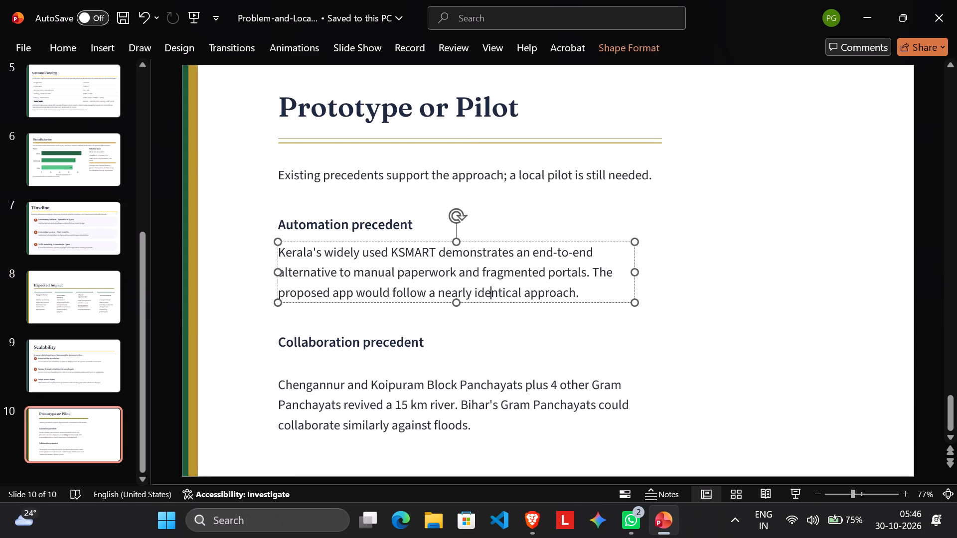
{"action": "left_click_drag", "start_coordinate": [633, 271], "coordinate": [636, 273]}
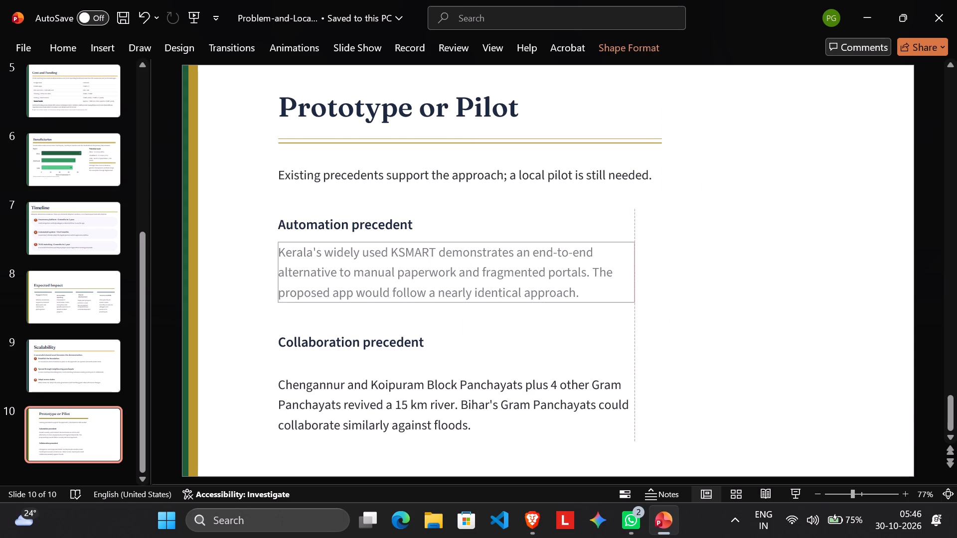
{"action": "left_click_drag", "start_coordinate": [636, 273], "coordinate": [780, 289]}
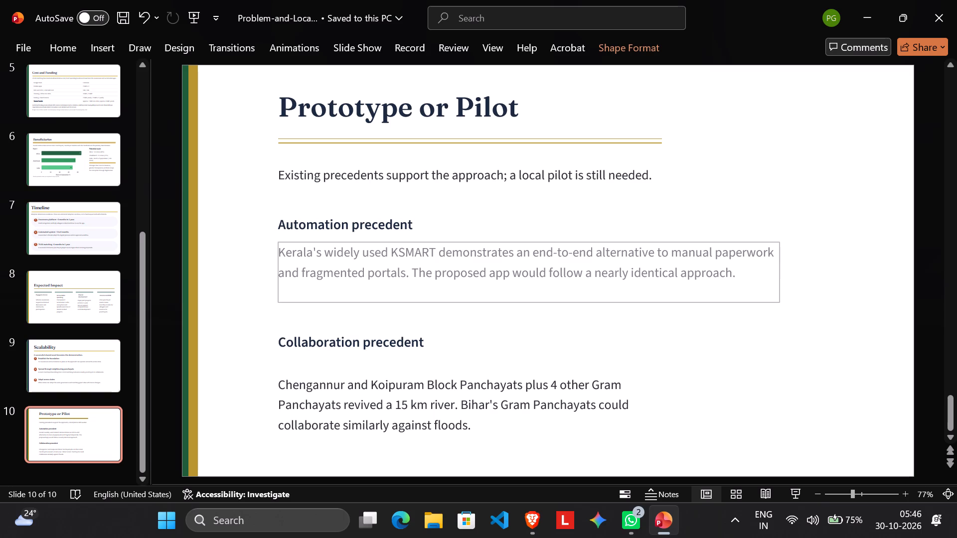
{"action": "left_click_drag", "start_coordinate": [780, 289], "coordinate": [782, 292]}
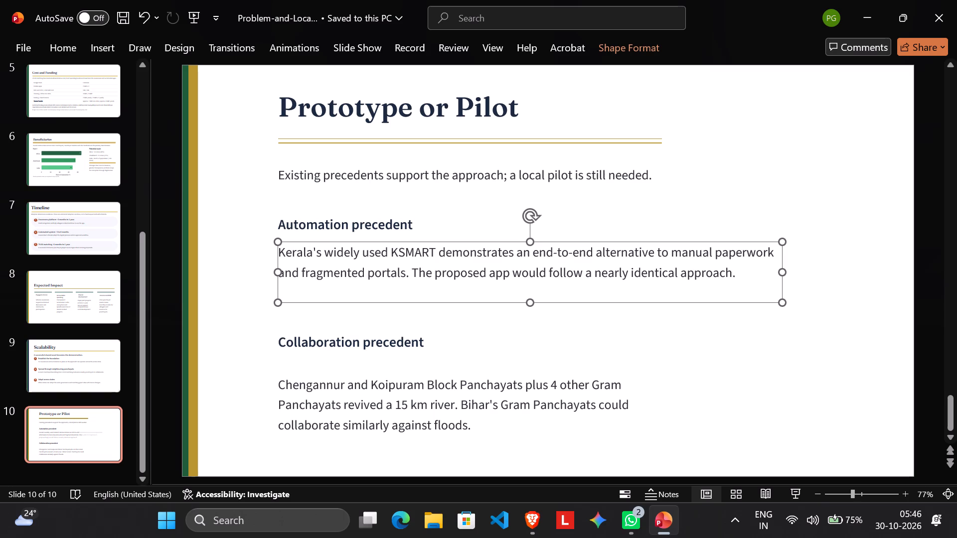
Move the Collaboration precedent heading slightly up, closer to the Automation precedent paragraph, keeping it left-aligned.
{"action": "left_click", "coordinate": [411, 343]}
{"action": "left_click_drag", "start_coordinate": [494, 337], "coordinate": [492, 334]}
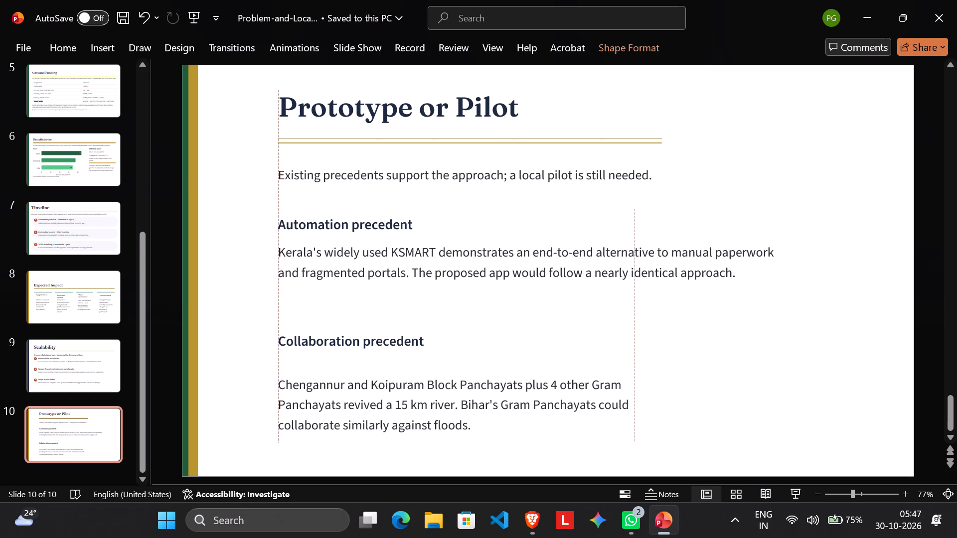
{"action": "left_click_drag", "start_coordinate": [492, 334], "coordinate": [494, 320]}
Widen the Chengannur and Koipuram paragraph's text box to match the Automation precedent paragraph, so its text wraps onto two lines.
{"action": "left_click", "coordinate": [490, 404]}
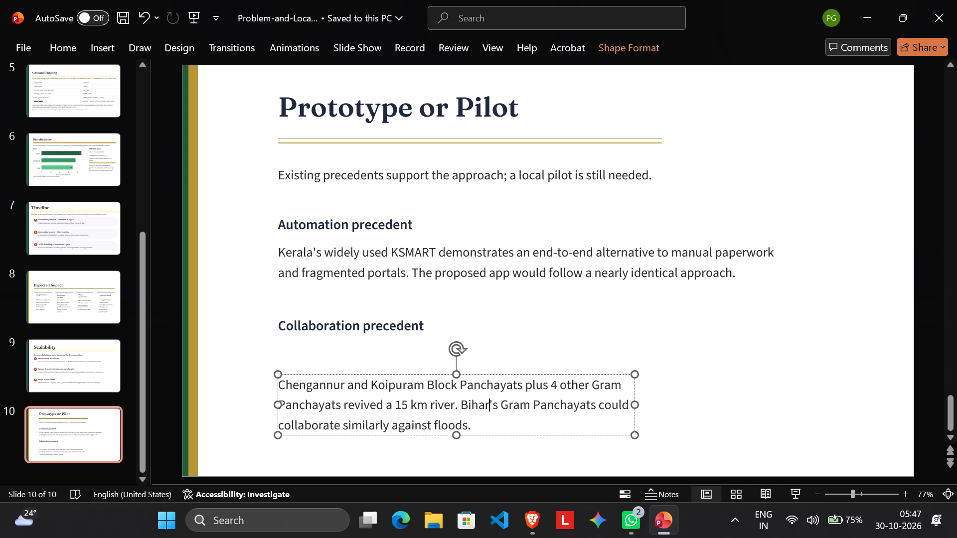
{"action": "left_click_drag", "start_coordinate": [637, 404], "coordinate": [775, 397]}
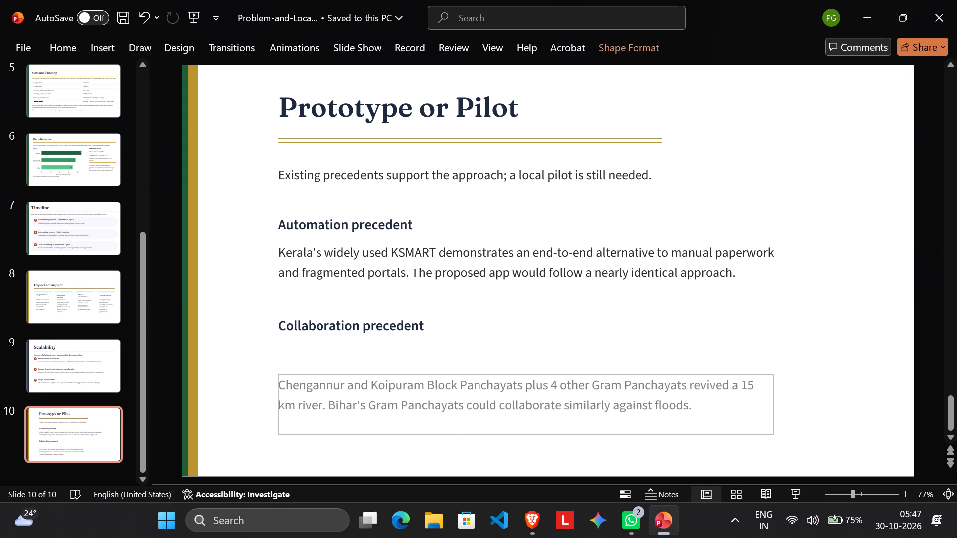
{"action": "left_click_drag", "start_coordinate": [775, 397], "coordinate": [776, 397]}
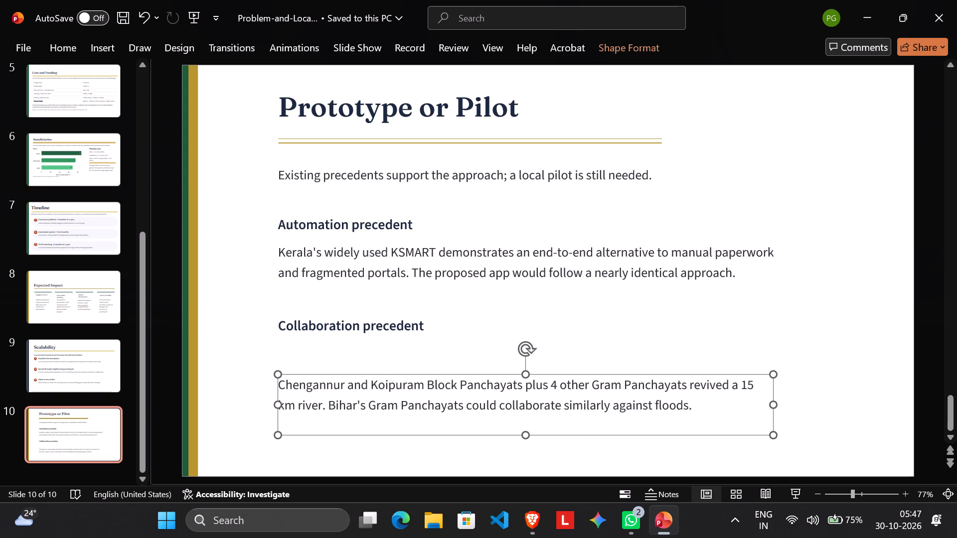
{"action": "left_click", "coordinate": [785, 330]}
Return to slide 1, Problem & Location, and save the presentation.
{"action": "scroll", "coordinate": [101, 394], "scroll_direction": "up", "scroll_amount": 2}
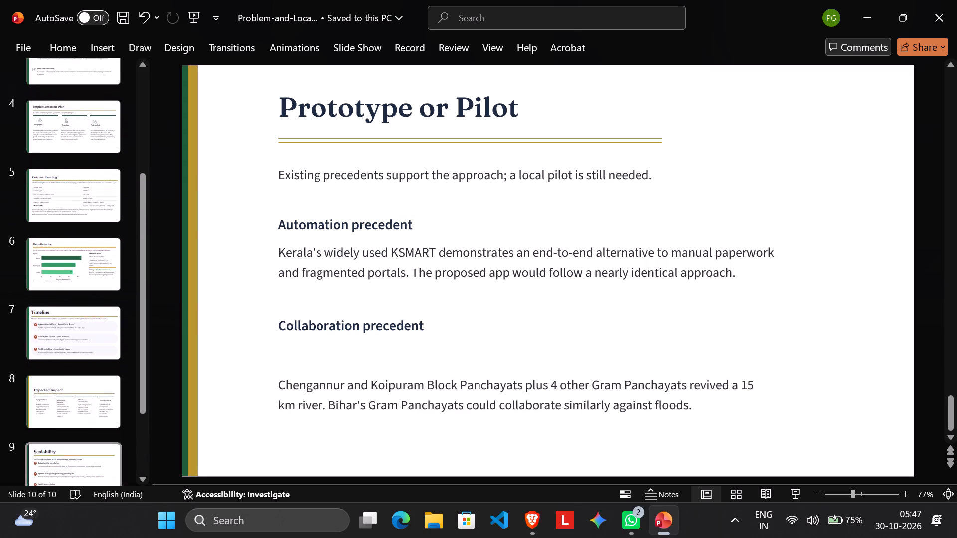
{"action": "scroll", "coordinate": [70, 380], "scroll_direction": "up", "scroll_amount": 10}
{"action": "left_click", "coordinate": [64, 106]}
{"action": "left_click", "coordinate": [86, 198]}
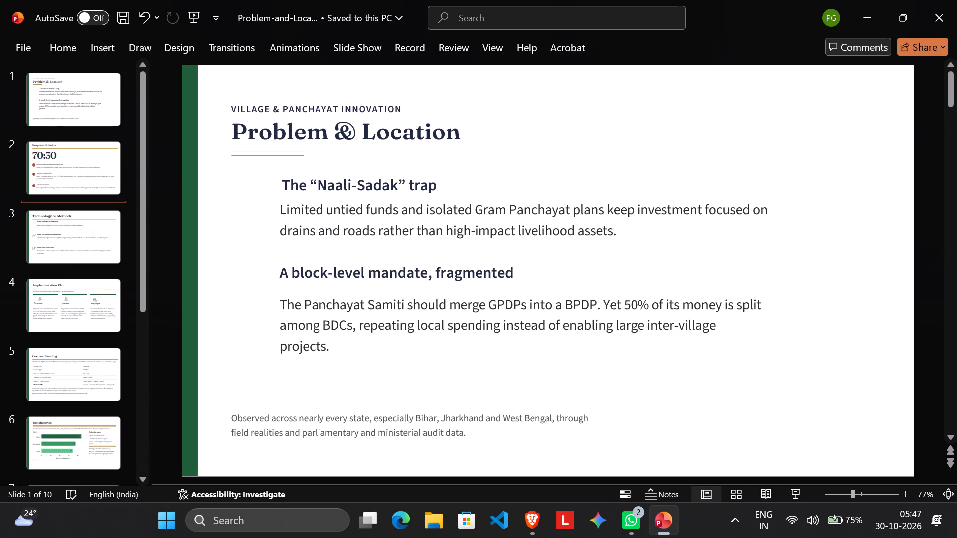
{"action": "left_click", "coordinate": [82, 176]}
{"action": "left_click", "coordinate": [64, 114]}
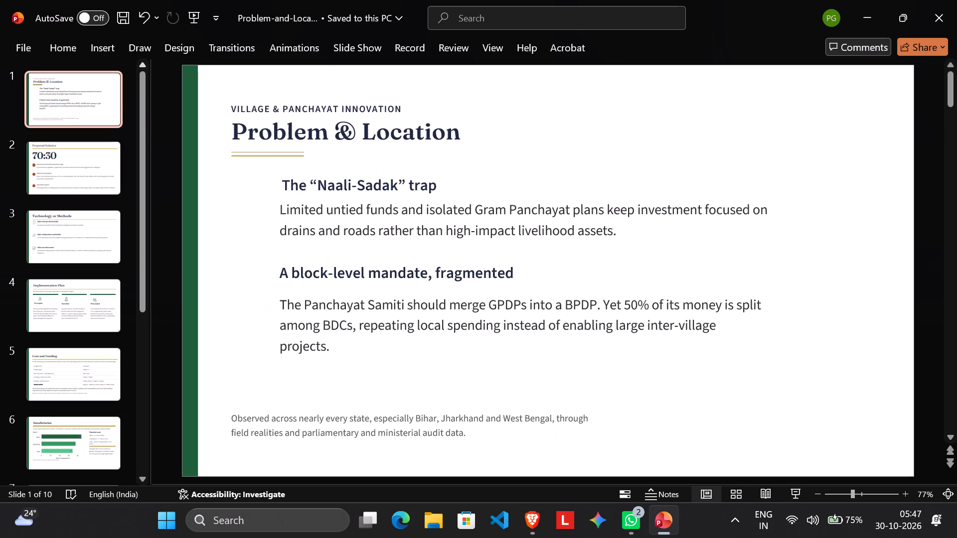
{"action": "left_click", "coordinate": [125, 18]}
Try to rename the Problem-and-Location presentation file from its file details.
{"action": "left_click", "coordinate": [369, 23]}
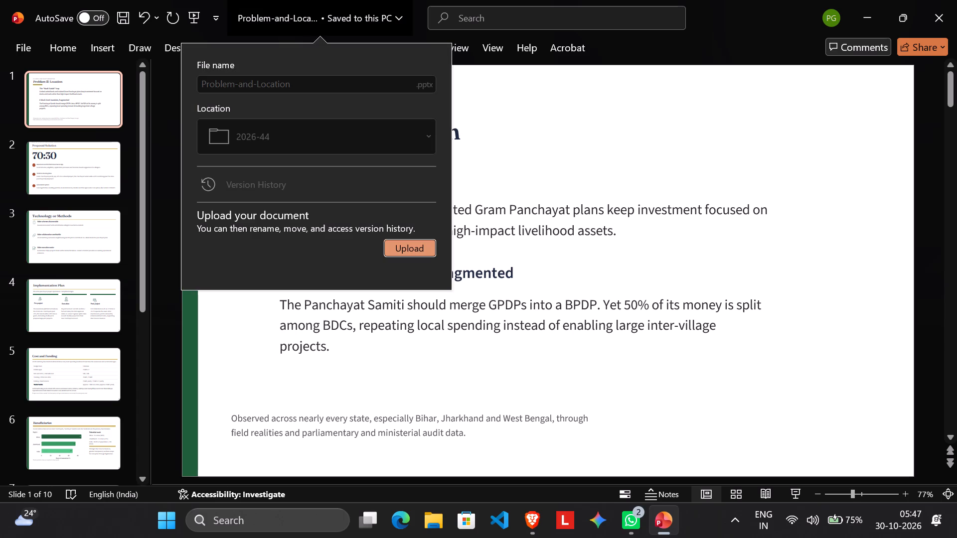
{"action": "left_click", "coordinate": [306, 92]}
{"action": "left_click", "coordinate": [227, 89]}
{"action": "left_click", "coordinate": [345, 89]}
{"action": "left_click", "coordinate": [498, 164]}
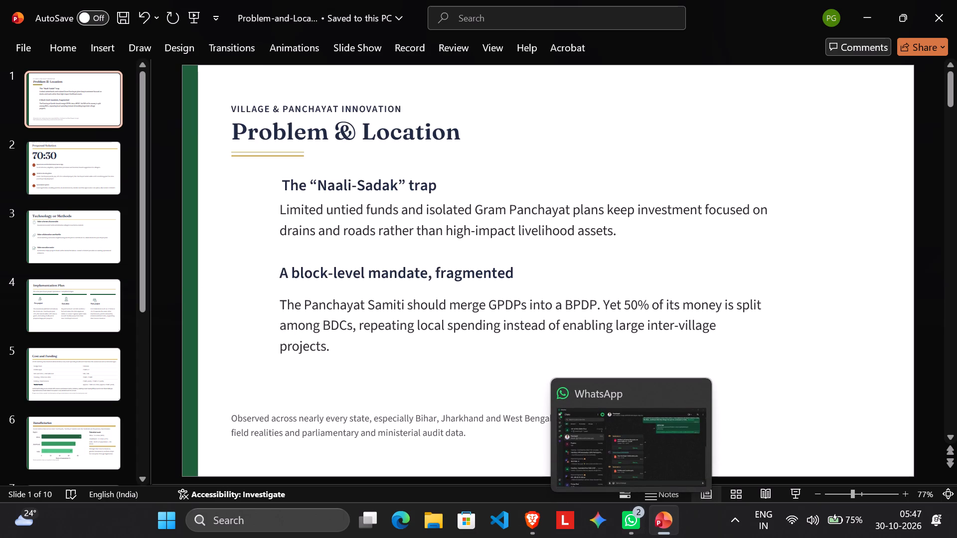
Review slides 1 to 5 in turn, checking the layout and text of the edited presentation.
{"action": "scroll", "coordinate": [234, 319], "scroll_direction": "up", "scroll_amount": 1}
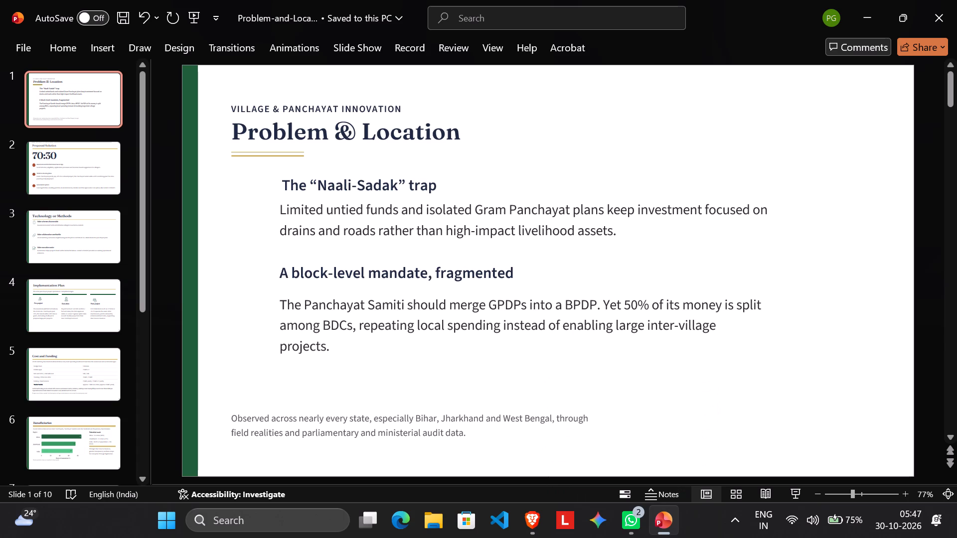
{"action": "left_click", "coordinate": [53, 193]}
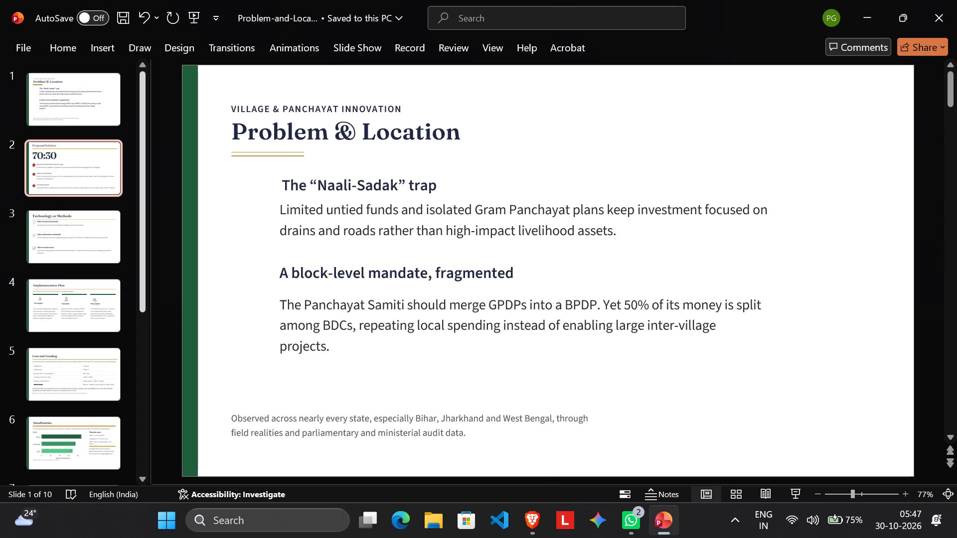
{"action": "left_click", "coordinate": [70, 240]}
{"action": "left_click", "coordinate": [83, 310]}
{"action": "left_click", "coordinate": [98, 402]}
{"action": "scroll", "coordinate": [93, 373], "scroll_direction": "up", "scroll_amount": 1}
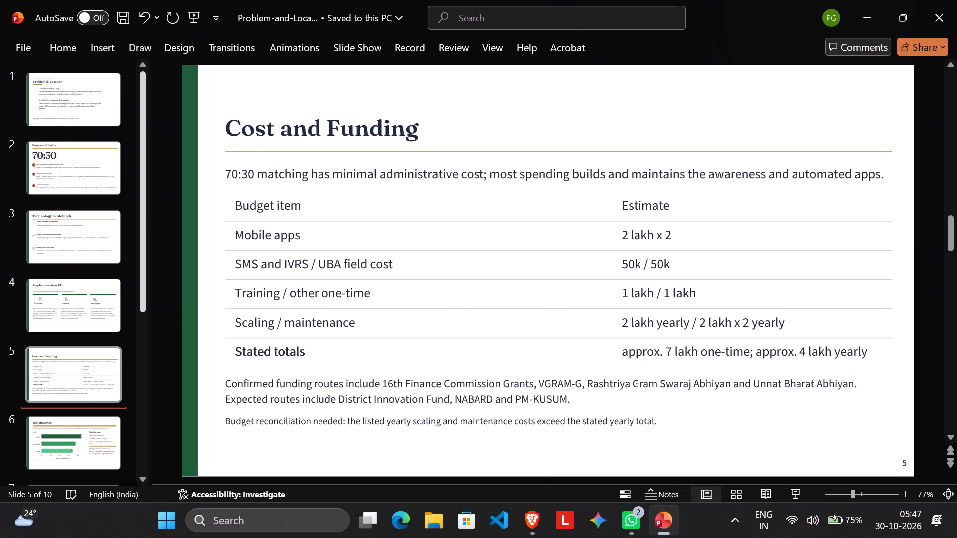
{"action": "scroll", "coordinate": [93, 371], "scroll_direction": "up", "scroll_amount": 1}
{"action": "left_click", "coordinate": [73, 102]}
{"action": "left_click", "coordinate": [89, 178]}
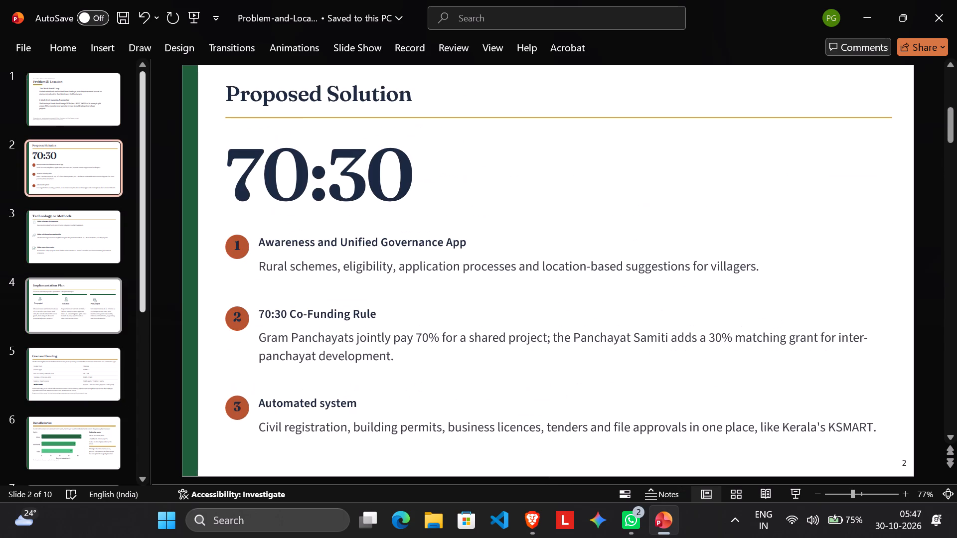
{"action": "left_click", "coordinate": [92, 237]}
{"action": "left_click", "coordinate": [91, 311]}
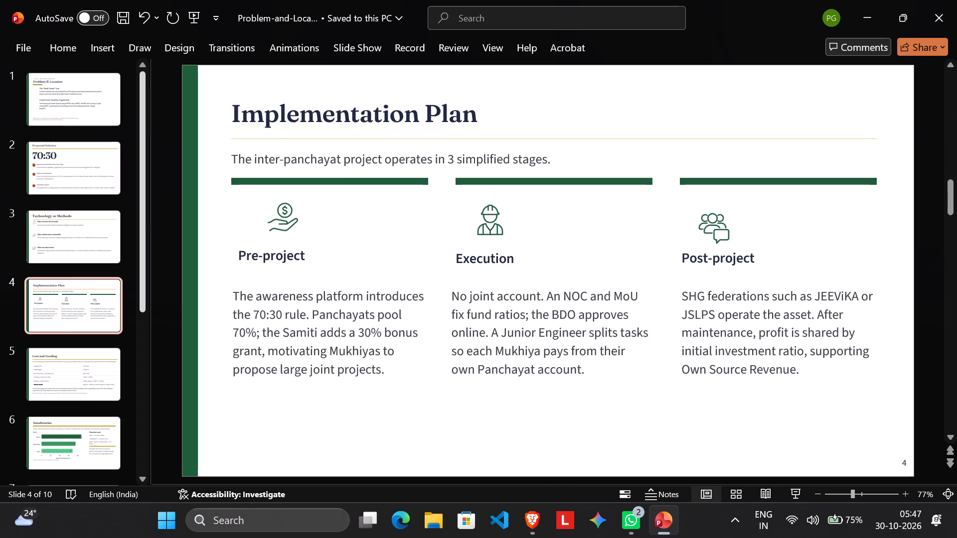